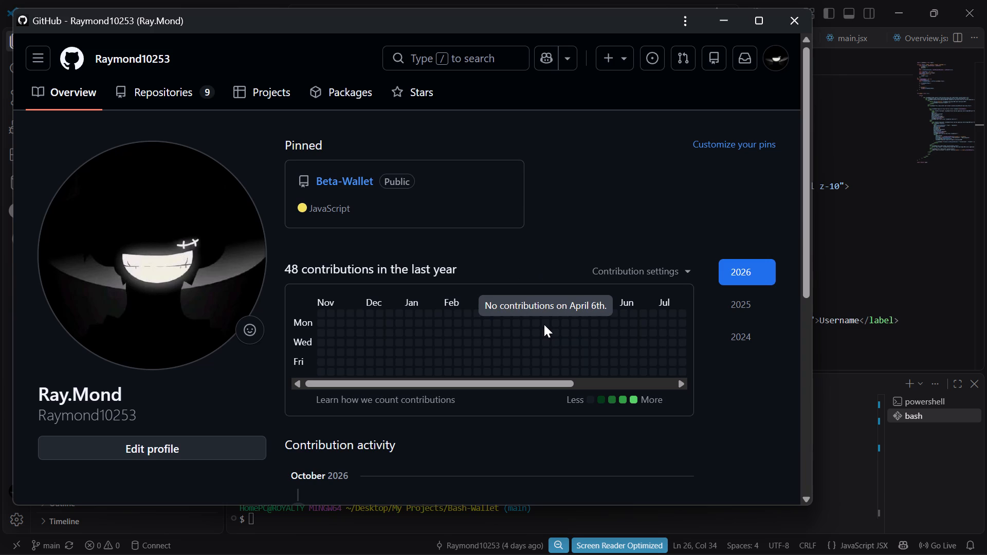
View the most recent months of the GitHub profile's contribution graph and close the GitHub window.
{"action": "left_click_drag", "start_coordinate": [546, 382], "coordinate": [709, 399]}
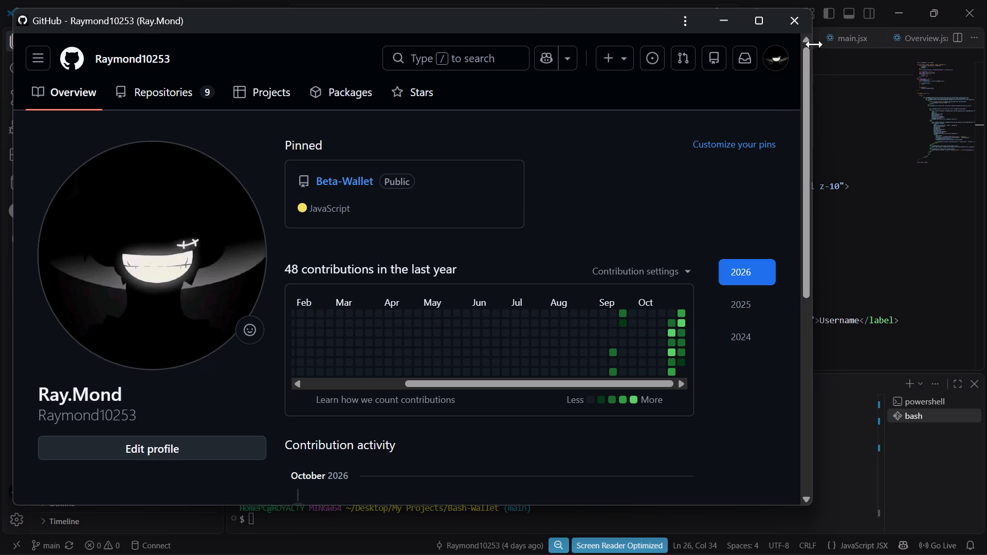
{"action": "left_click", "coordinate": [797, 25]}
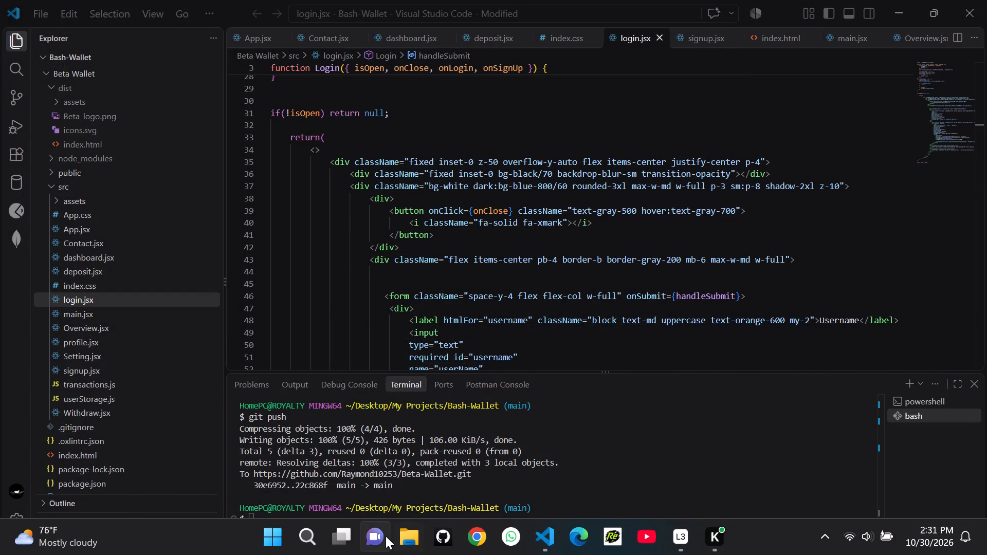
{"action": "left_click", "coordinate": [319, 534]}
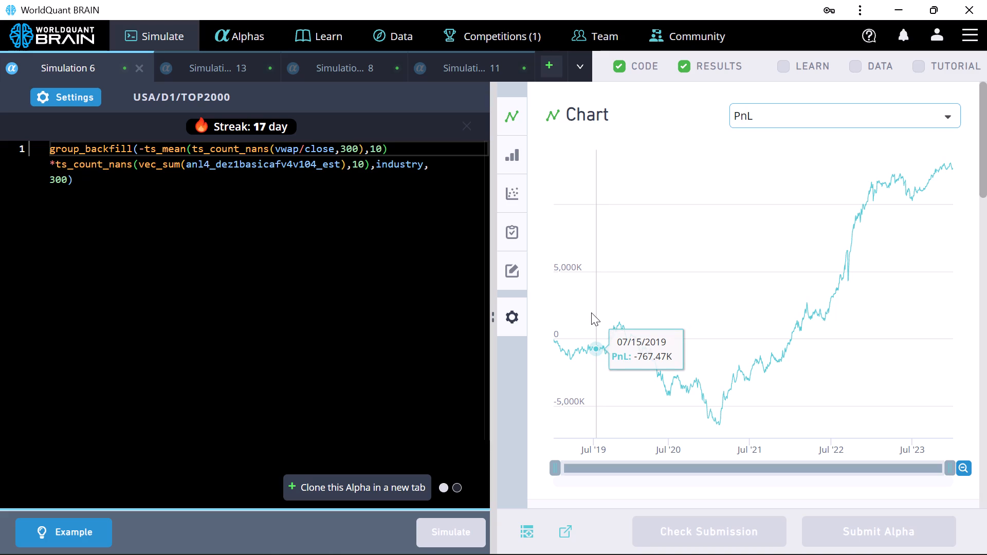
Examine Simulation 6's IS Summary and failed IS test details, and run its self-correlation check.
{"action": "scroll", "coordinate": [788, 237], "scroll_direction": "down", "scroll_amount": 3}
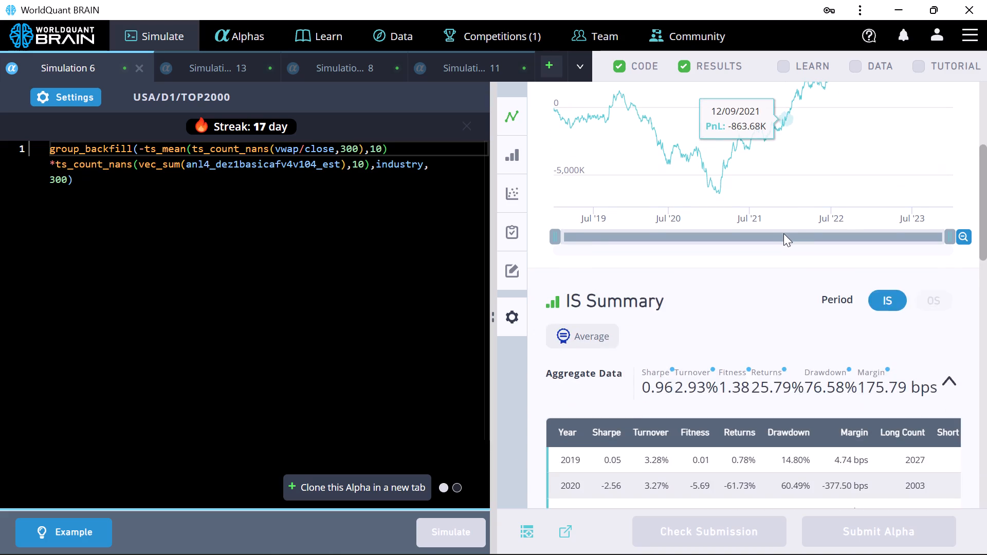
{"action": "scroll", "coordinate": [781, 231], "scroll_direction": "down", "scroll_amount": 6}
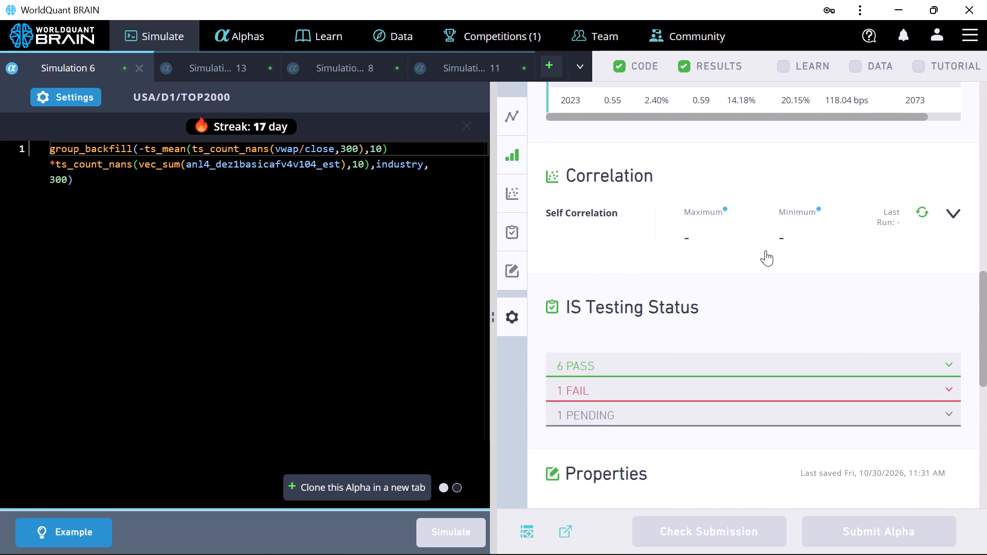
{"action": "left_click", "coordinate": [946, 391]}
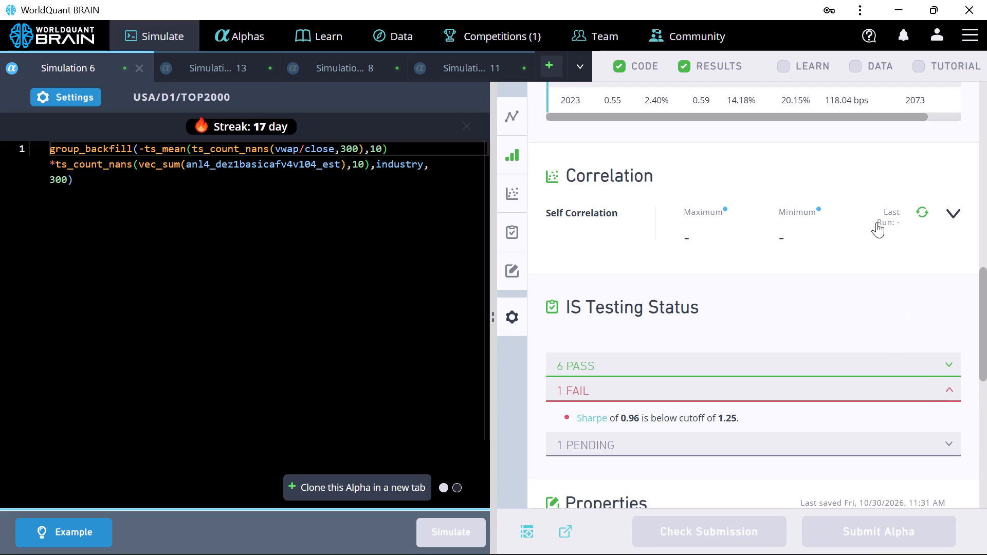
{"action": "left_click", "coordinate": [917, 214]}
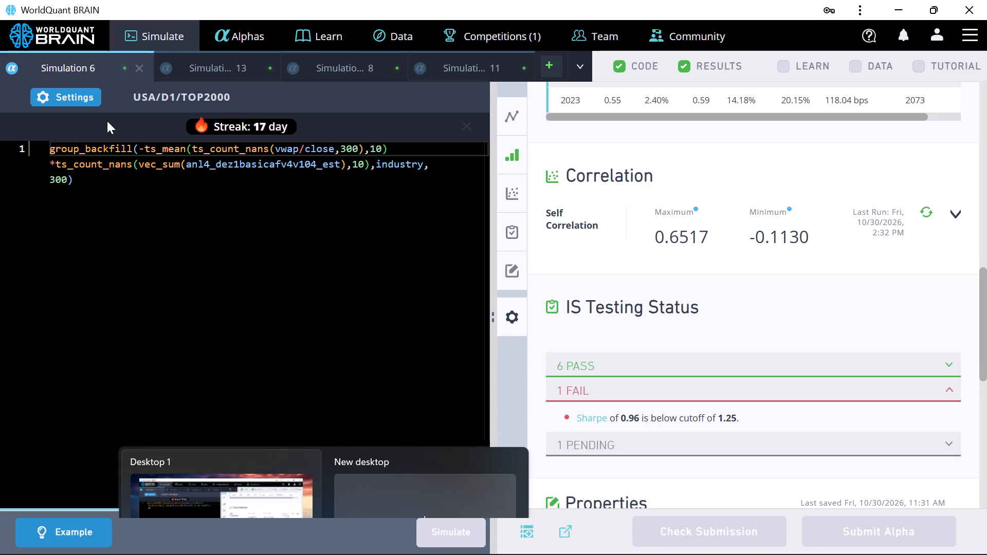
Set Simulation 6's truncation to 0.01, apply the settings and run the simulation.
{"action": "left_click", "coordinate": [94, 103]}
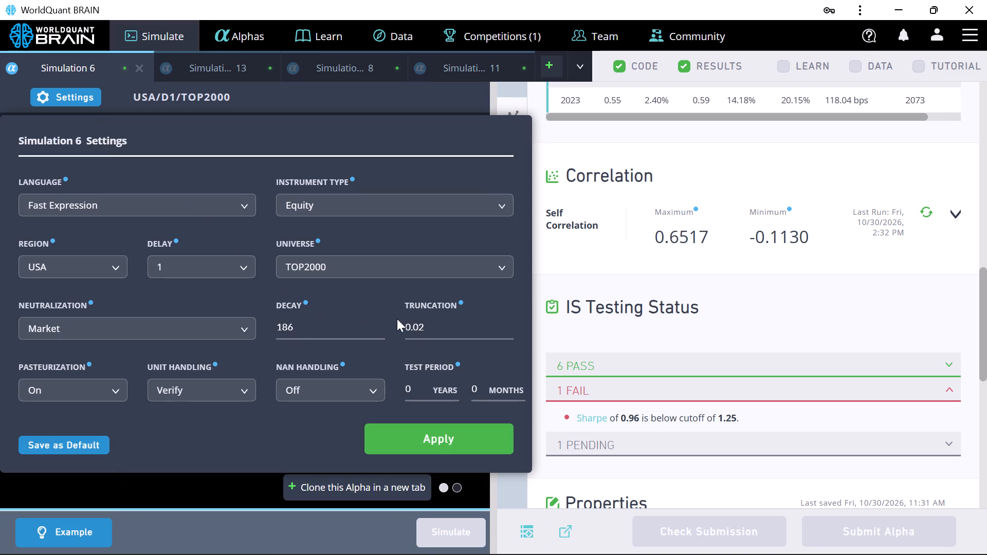
{"action": "left_click", "coordinate": [507, 328]}
{"action": "left_click", "coordinate": [395, 431]}
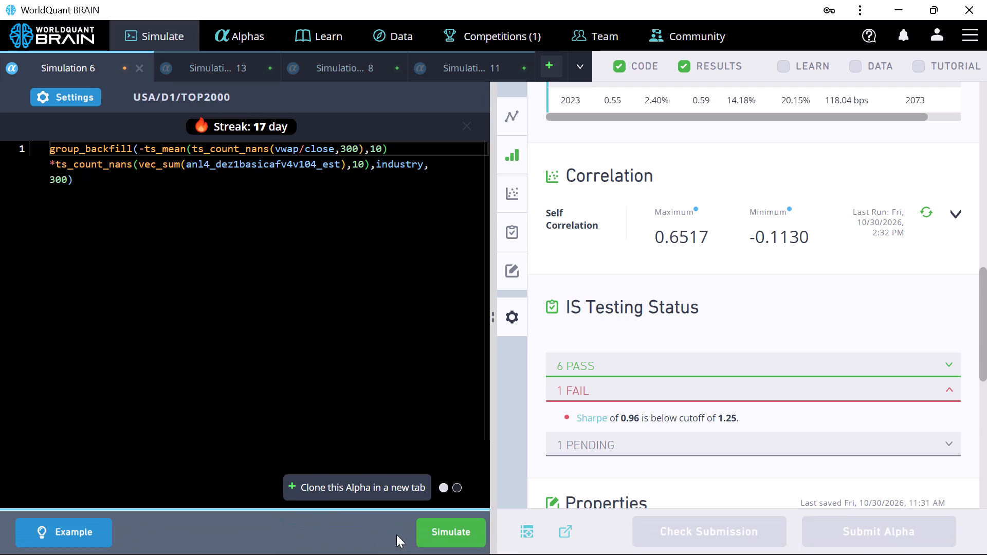
{"action": "left_click", "coordinate": [426, 534]}
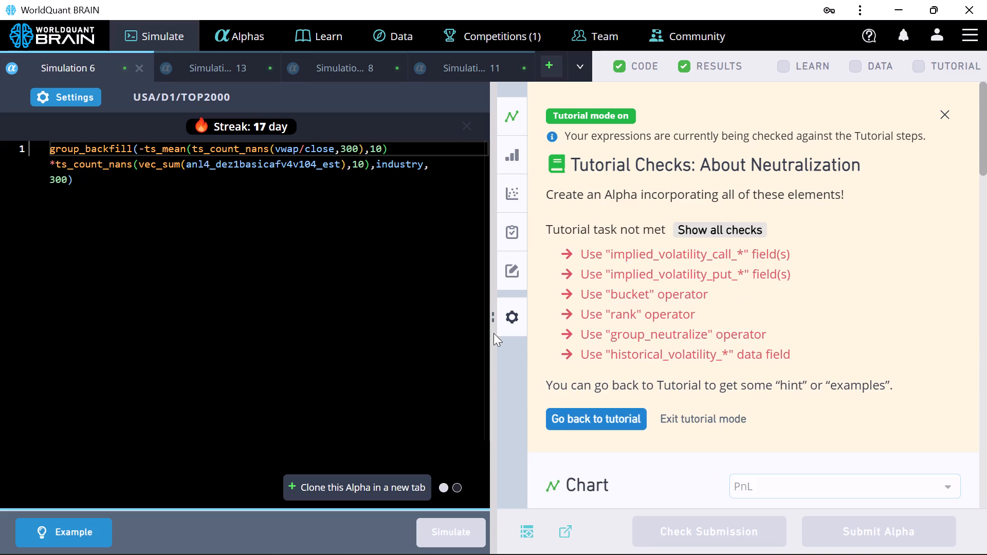
Exit tutorial mode so that expressions are not checked against the tutorial steps.
{"action": "left_click", "coordinate": [691, 419]}
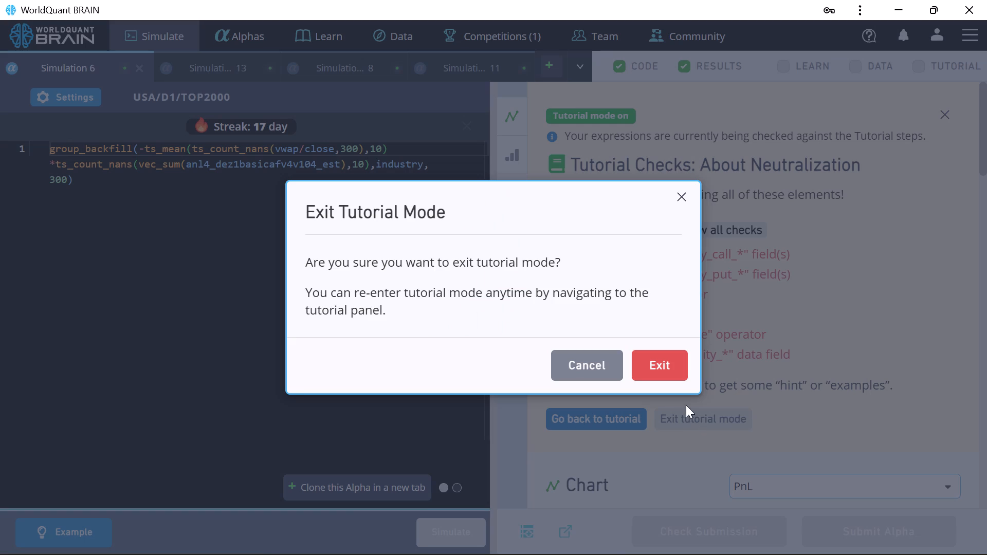
{"action": "left_click", "coordinate": [660, 361]}
Examine the new simulation's IS Summary and failed IS test details, and run its self-correlation check.
{"action": "scroll", "coordinate": [657, 363], "scroll_direction": "down", "scroll_amount": 3}
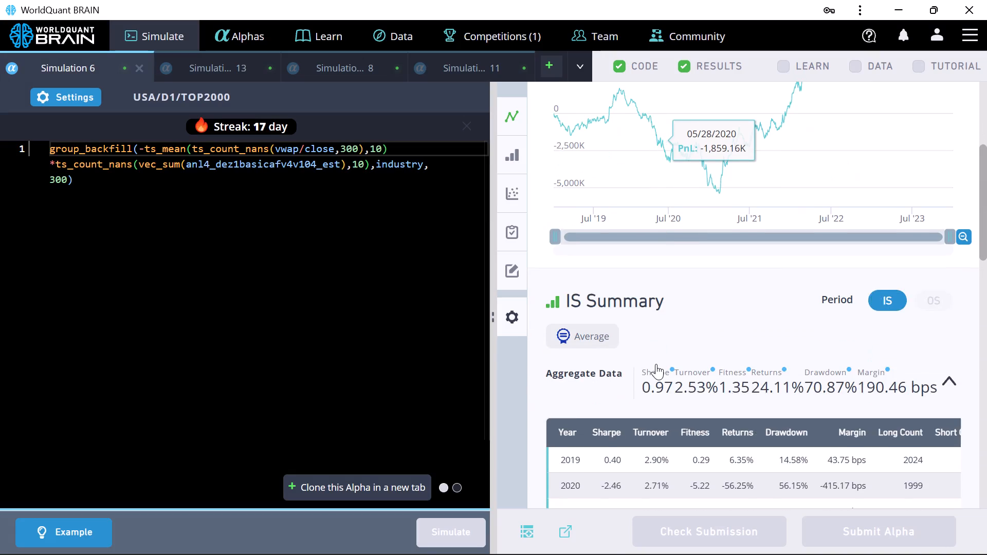
{"action": "scroll", "coordinate": [656, 364], "scroll_direction": "down", "scroll_amount": 6}
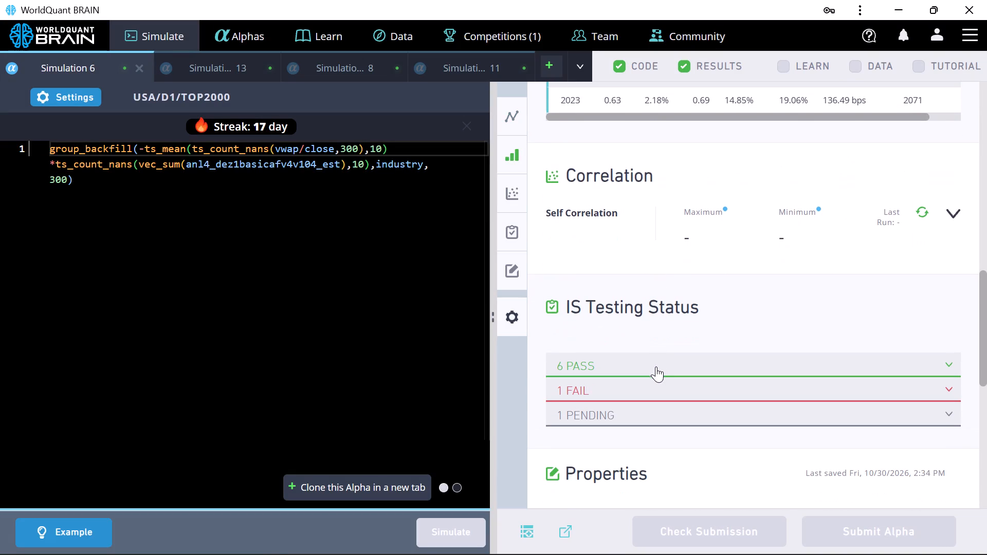
{"action": "left_click", "coordinate": [953, 388]}
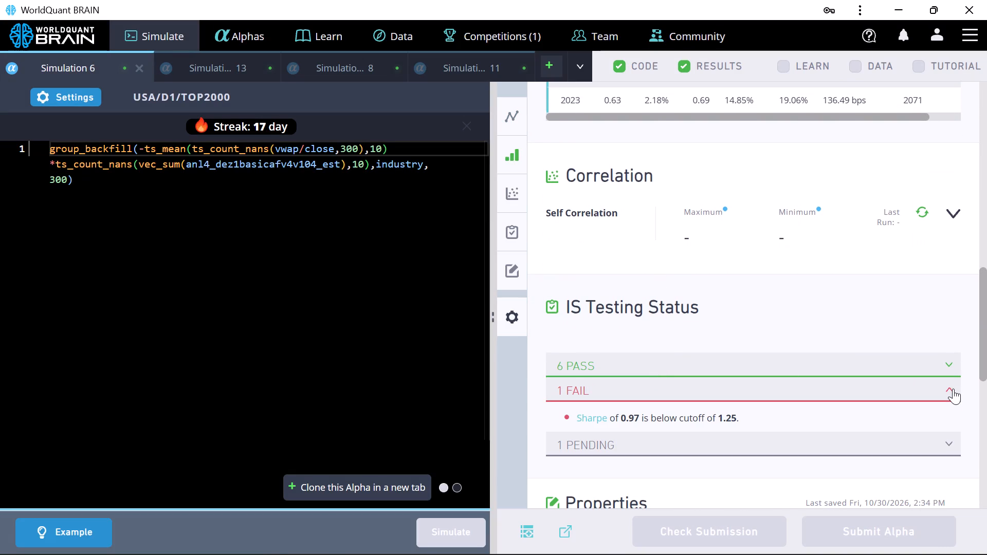
{"action": "left_click", "coordinate": [919, 213]}
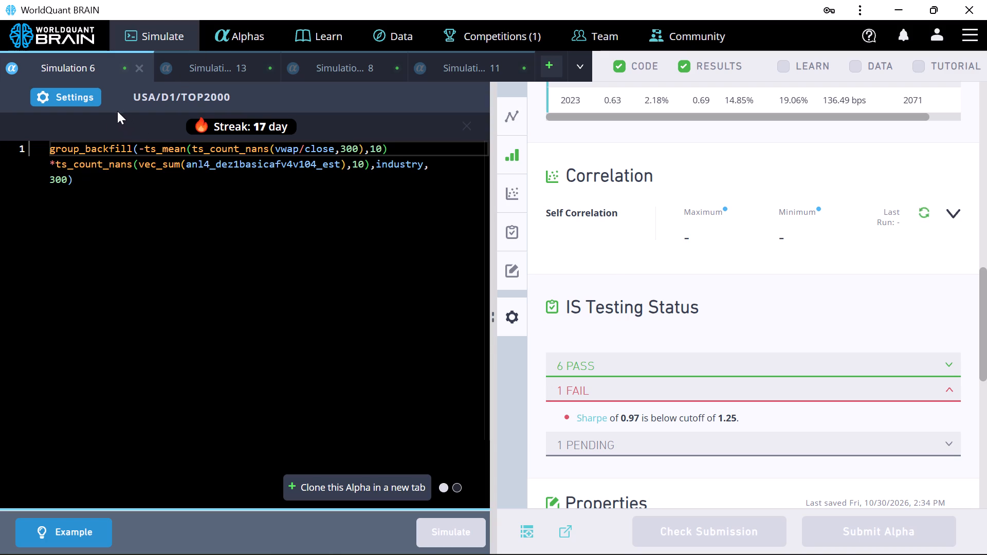
Set Simulation 6's decay to 15, apply the settings and run the simulation.
{"action": "left_click", "coordinate": [72, 97]}
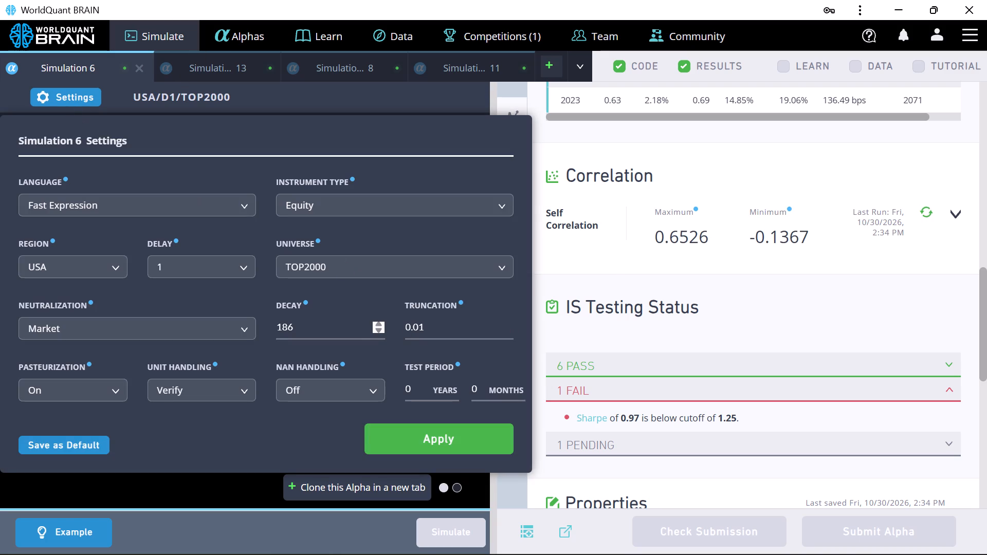
{"action": "left_click", "coordinate": [377, 329]}
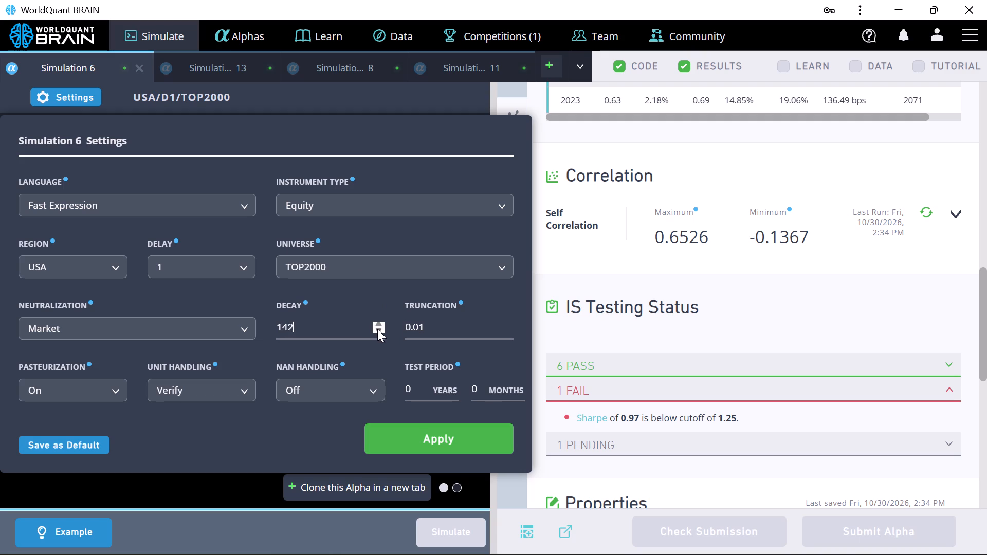
{"action": "triple_click", "coordinate": [377, 328]}
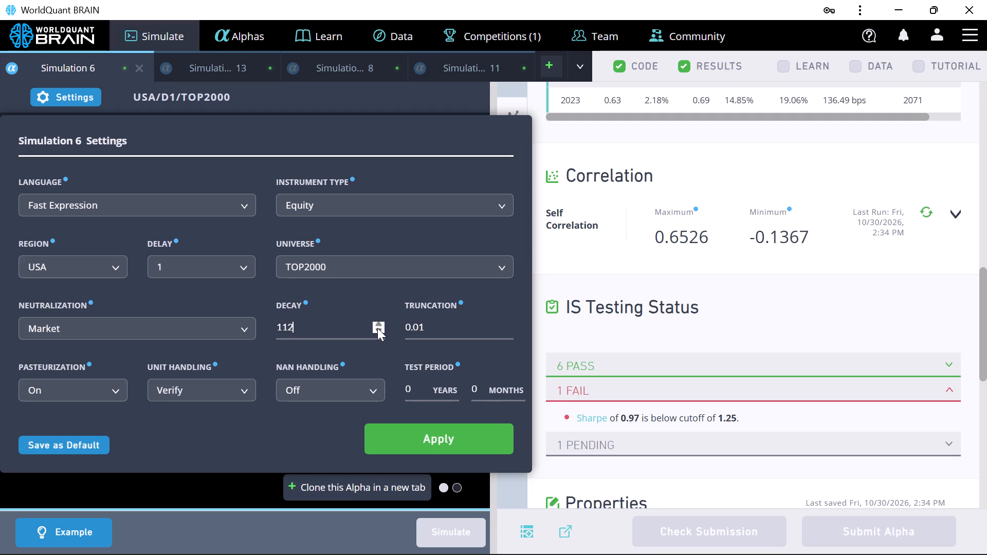
{"action": "left_click", "coordinate": [377, 328]}
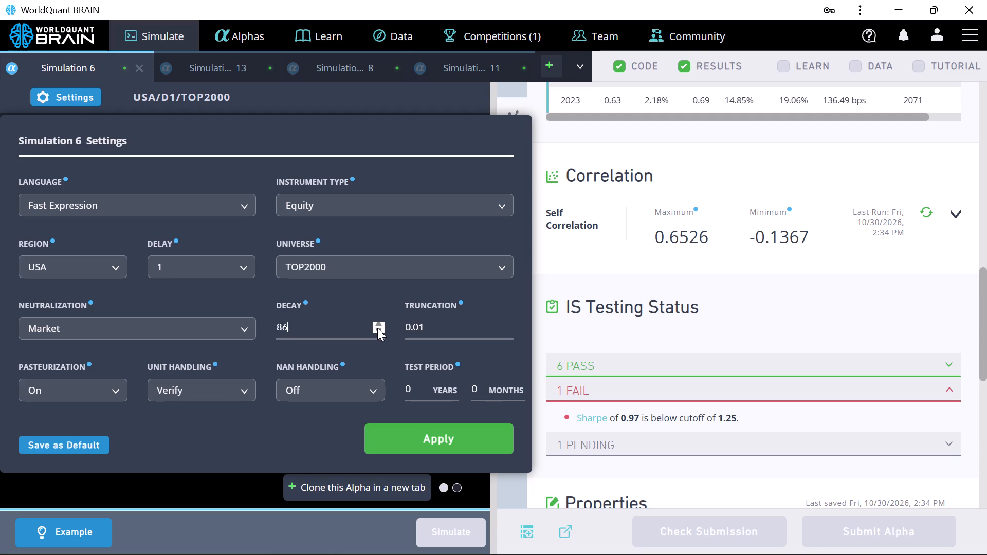
{"action": "left_click", "coordinate": [377, 328]}
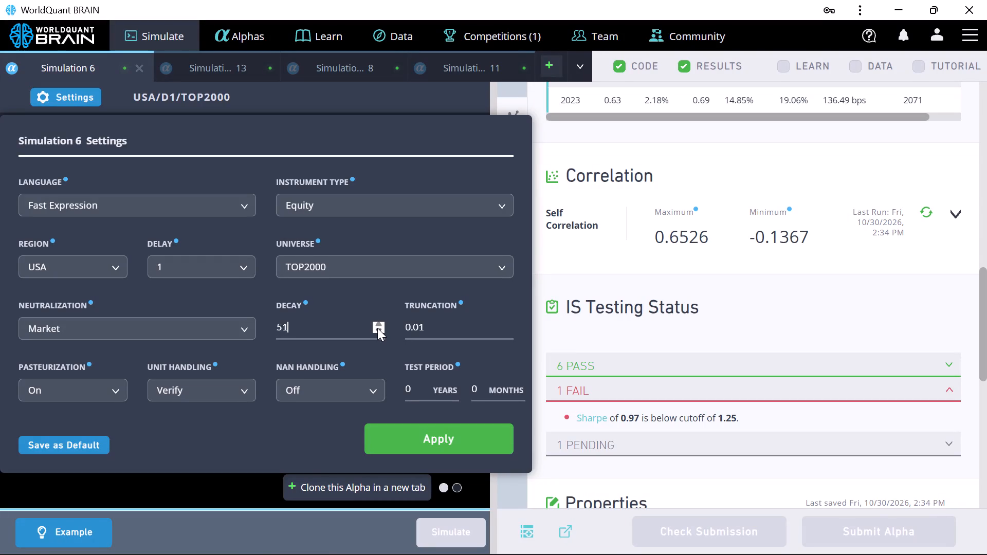
{"action": "triple_click", "coordinate": [377, 328]}
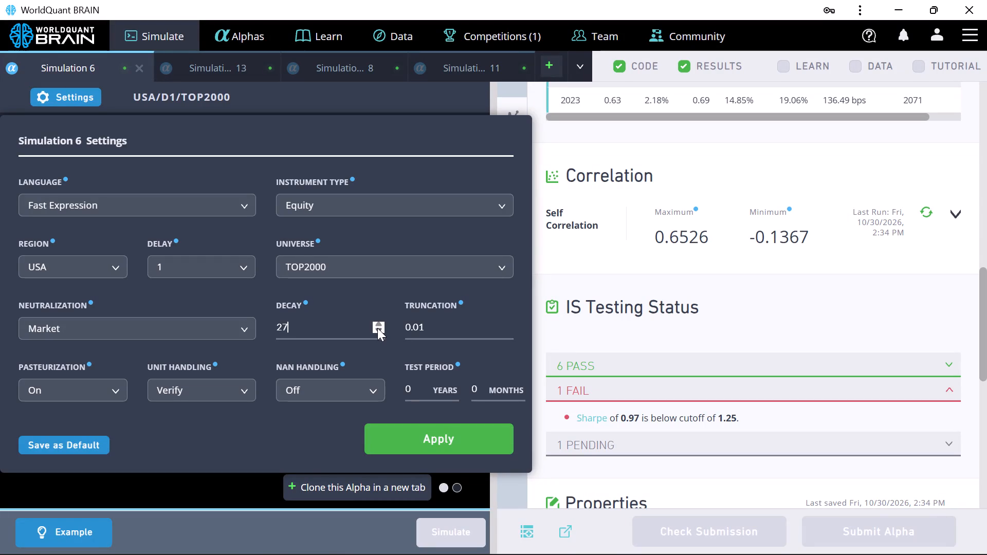
{"action": "double_click", "coordinate": [377, 328]}
{"action": "triple_click", "coordinate": [377, 328]}
{"action": "triple_click", "coordinate": [378, 328]}
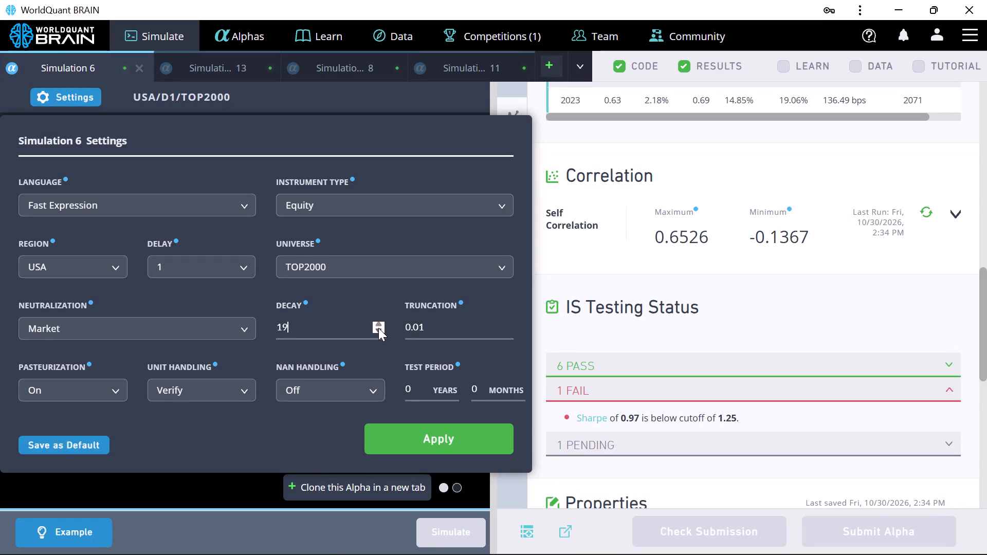
{"action": "double_click", "coordinate": [378, 328]}
{"action": "double_click", "coordinate": [378, 328]}
{"action": "left_click", "coordinate": [379, 323]}
{"action": "left_click", "coordinate": [407, 452]}
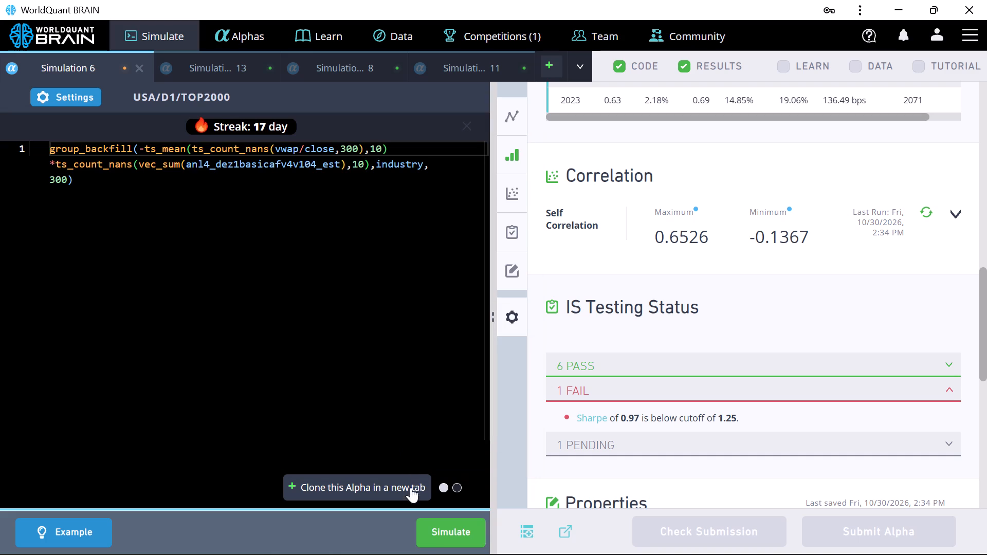
{"action": "left_click", "coordinate": [431, 531]}
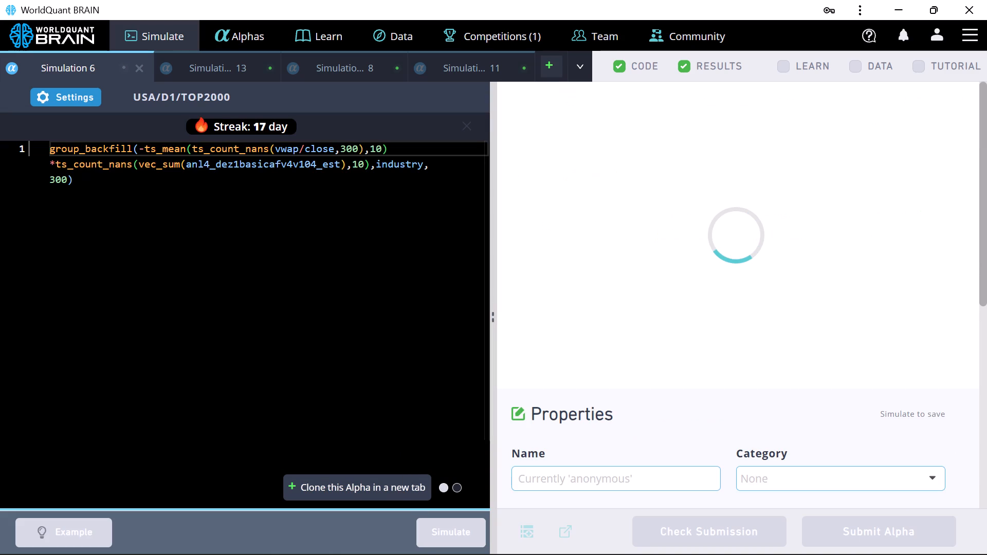
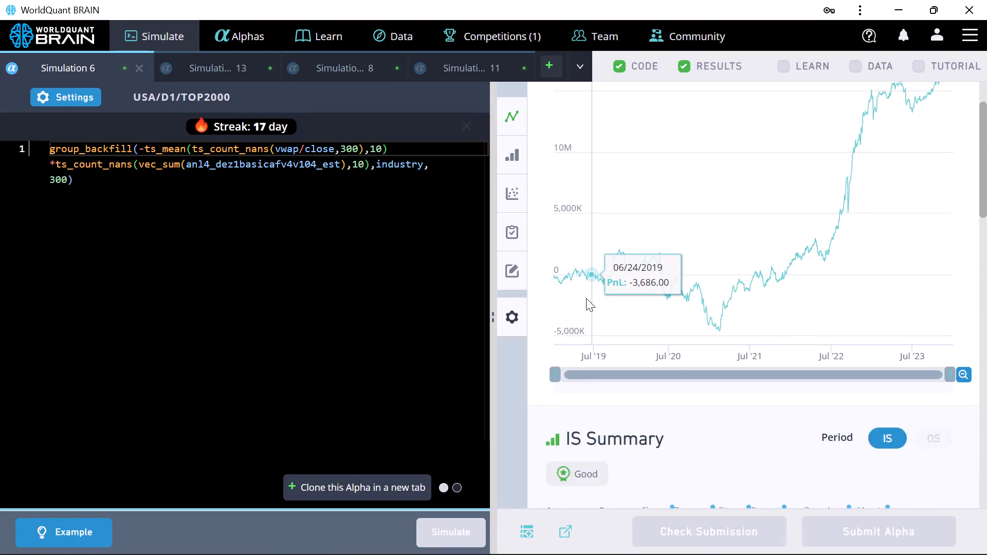
Examine Simulation 6's failed IS test details and run its self-correlation check.
{"action": "scroll", "coordinate": [586, 298], "scroll_direction": "down", "scroll_amount": 7}
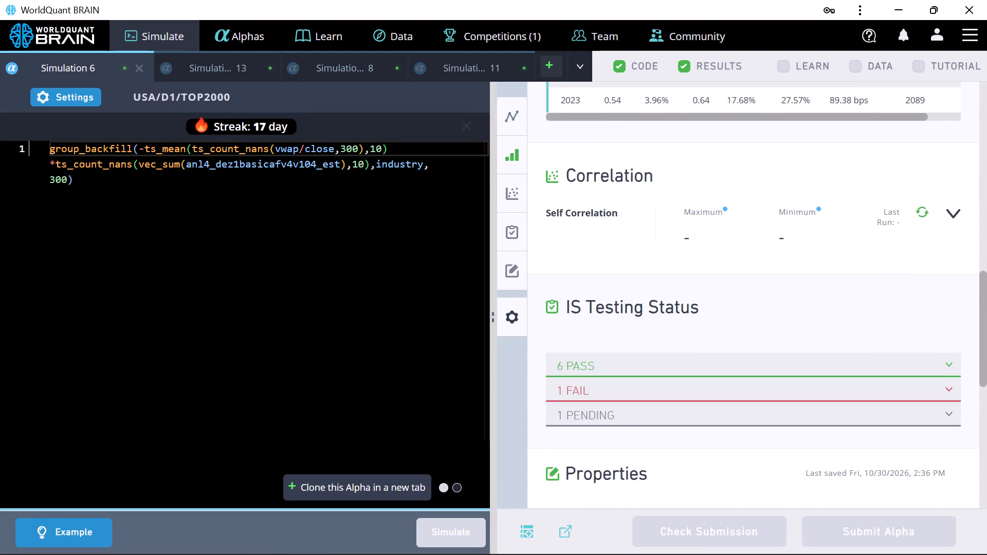
{"action": "scroll", "coordinate": [587, 300], "scroll_direction": "down", "scroll_amount": 1}
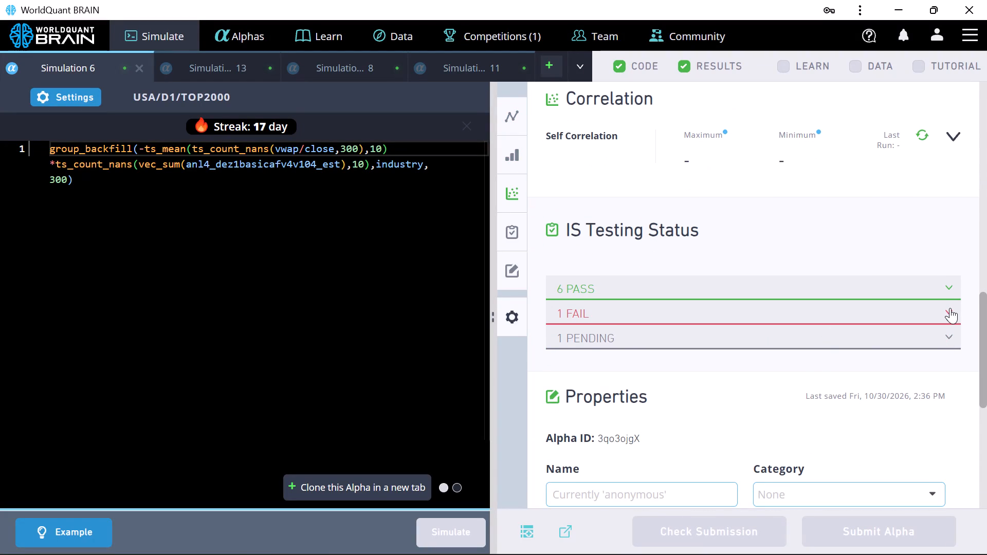
{"action": "left_click", "coordinate": [950, 308]}
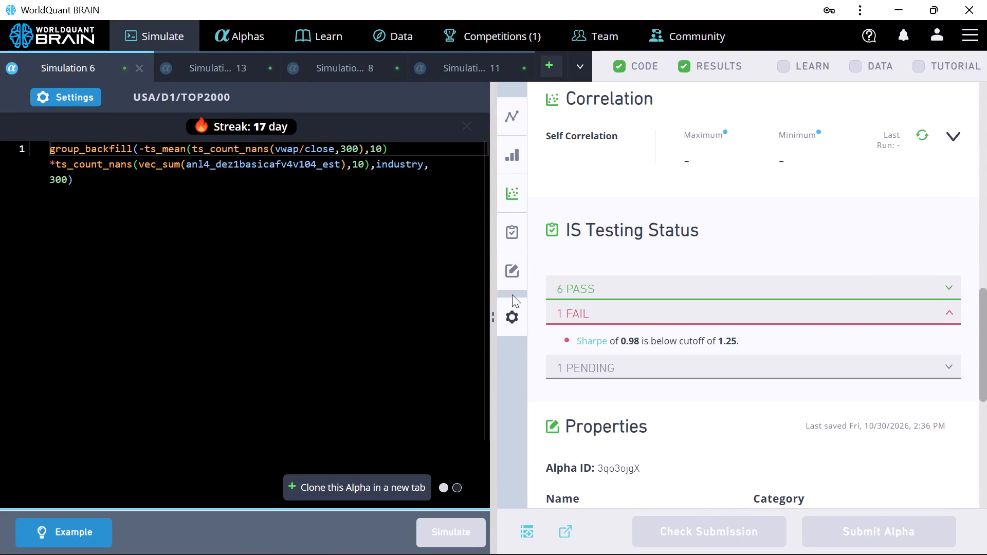
{"action": "left_click", "coordinate": [921, 140]}
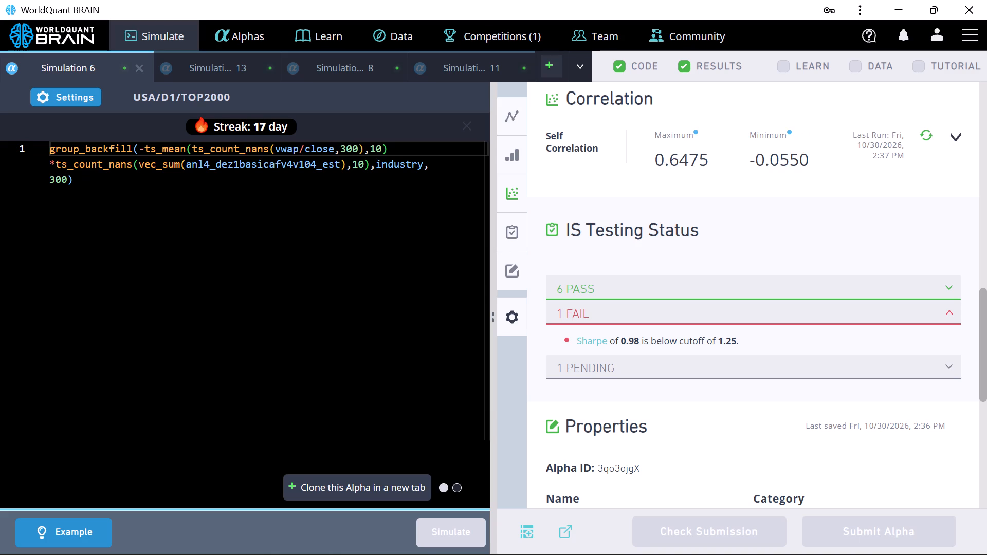
Set Simulation 6's decay to 10, apply the settings and run the simulation.
{"action": "left_click", "coordinate": [86, 96]}
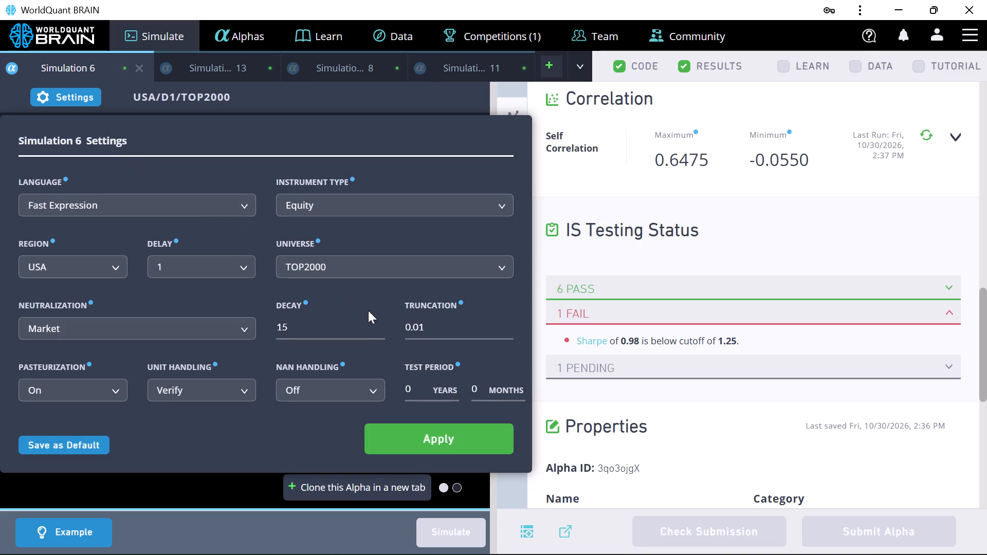
{"action": "triple_click", "coordinate": [375, 329]}
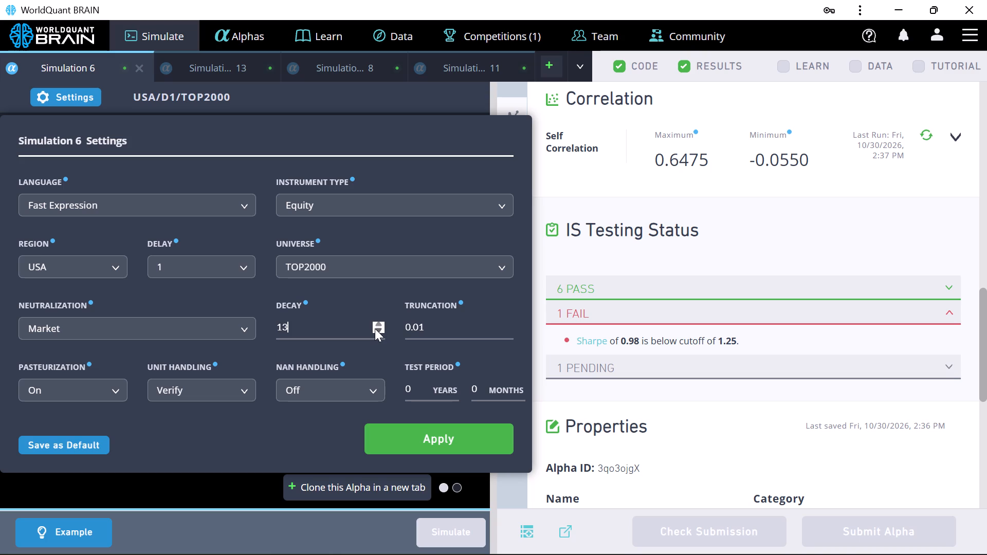
{"action": "left_click", "coordinate": [375, 328]}
{"action": "left_click", "coordinate": [375, 328]}
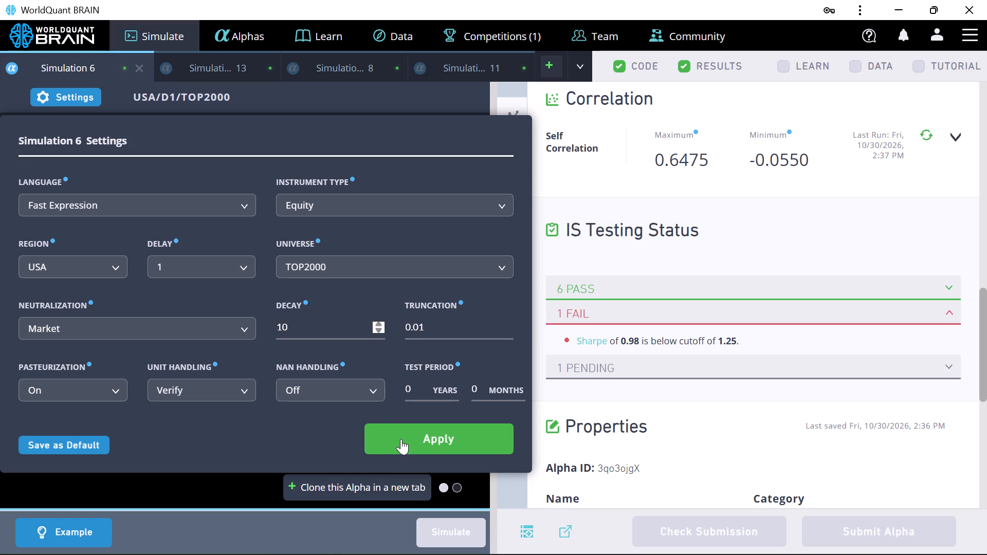
{"action": "left_click", "coordinate": [402, 439]}
{"action": "left_click", "coordinate": [450, 532]}
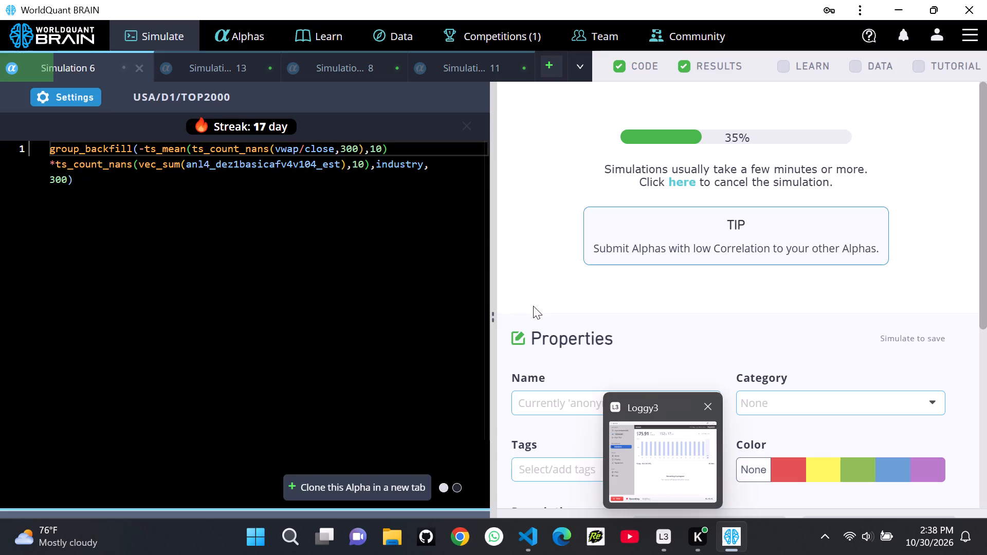
Open Simulation 13 and examine its self-correlation and IS testing status.
{"action": "left_click", "coordinate": [235, 67]}
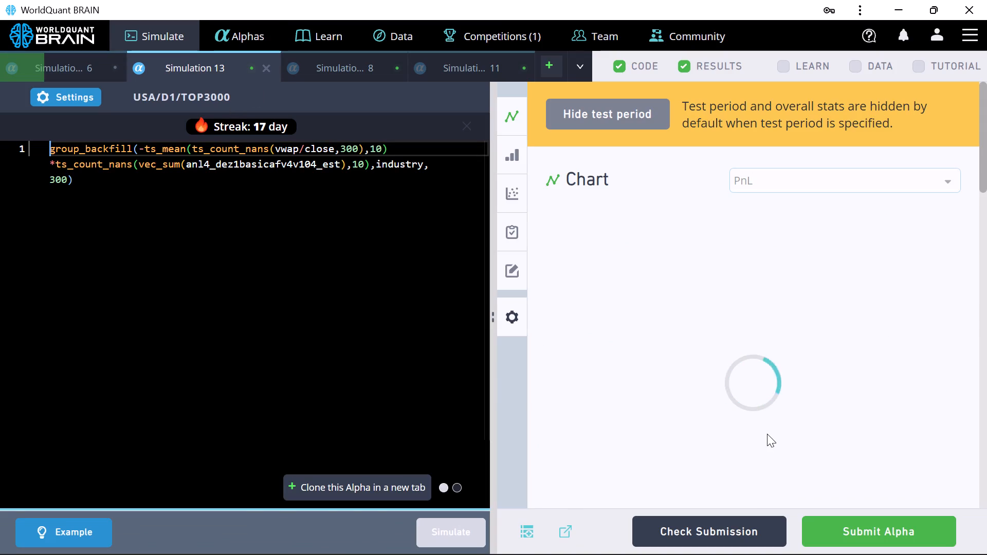
{"action": "scroll", "coordinate": [768, 431], "scroll_direction": "down", "scroll_amount": 5}
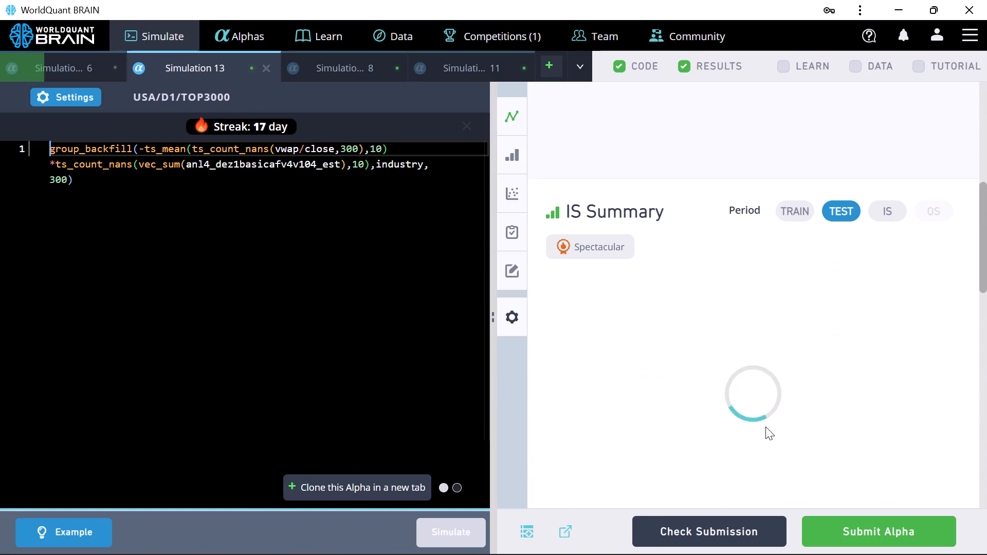
{"action": "scroll", "coordinate": [764, 421], "scroll_direction": "down", "scroll_amount": 4}
{"action": "scroll", "coordinate": [764, 420], "scroll_direction": "up", "scroll_amount": 2}
{"action": "scroll", "coordinate": [764, 420], "scroll_direction": "down", "scroll_amount": 1}
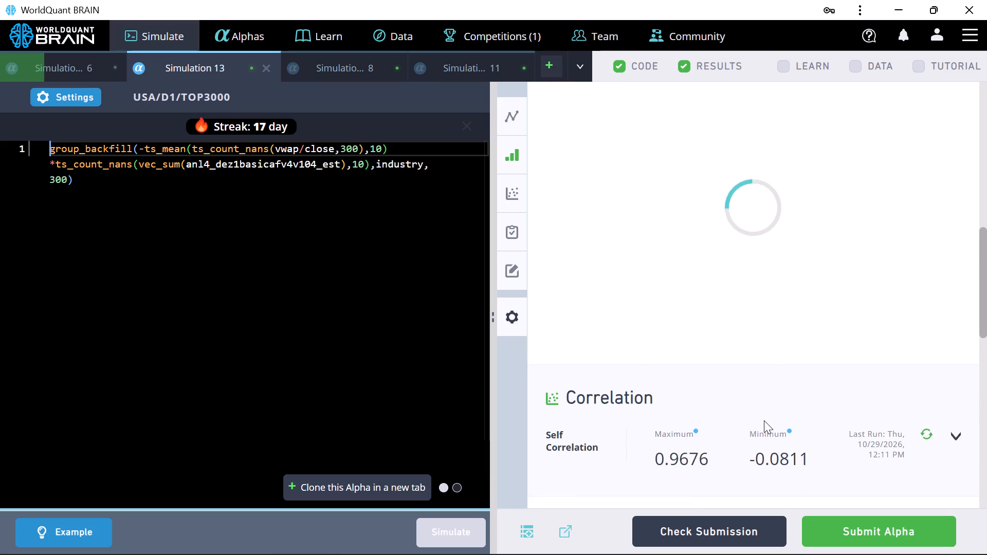
{"action": "scroll", "coordinate": [764, 420], "scroll_direction": "down", "scroll_amount": 3}
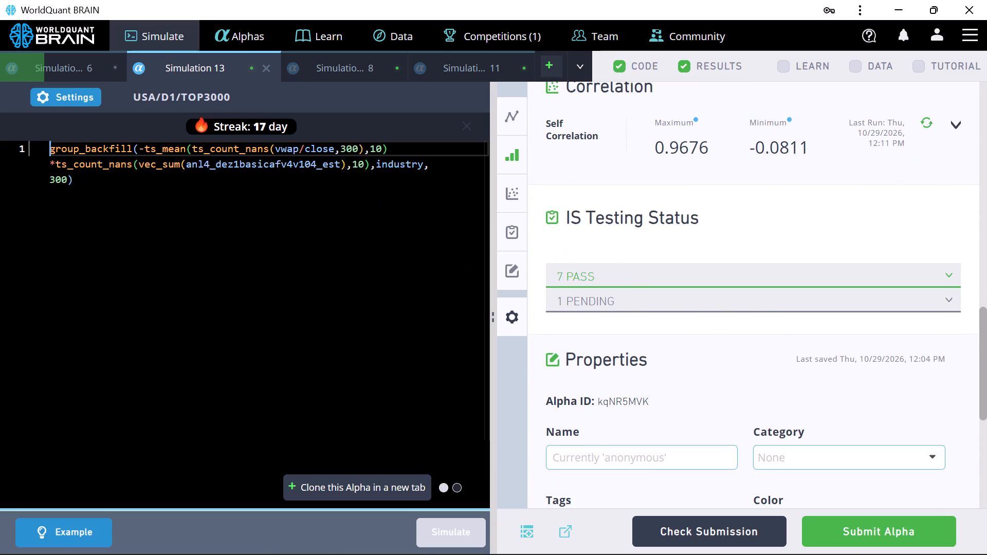
Set Simulation 13's truncation to 0.08, apply the settings and run the simulation.
{"action": "left_click", "coordinate": [85, 100]}
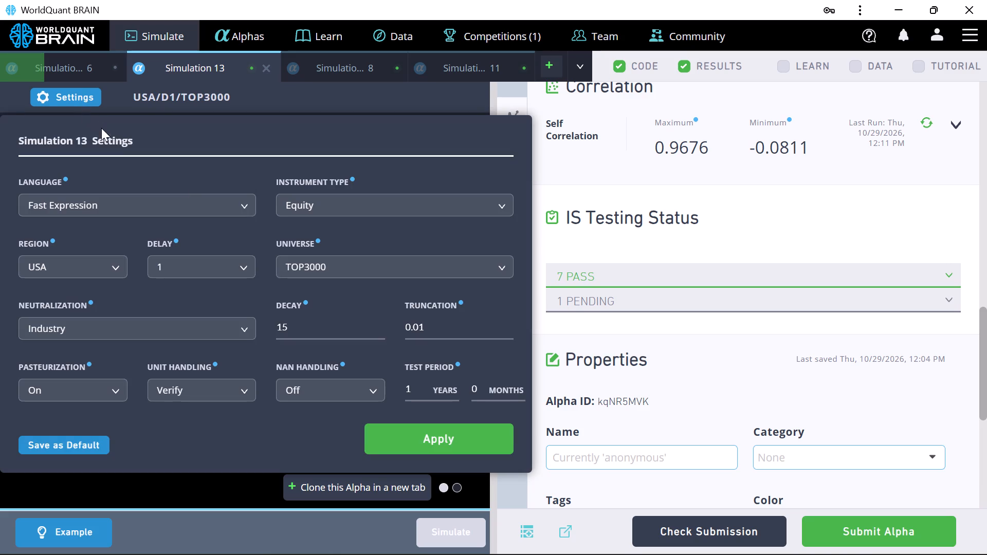
{"action": "left_click", "coordinate": [506, 323]}
{"action": "left_click", "coordinate": [506, 323]}
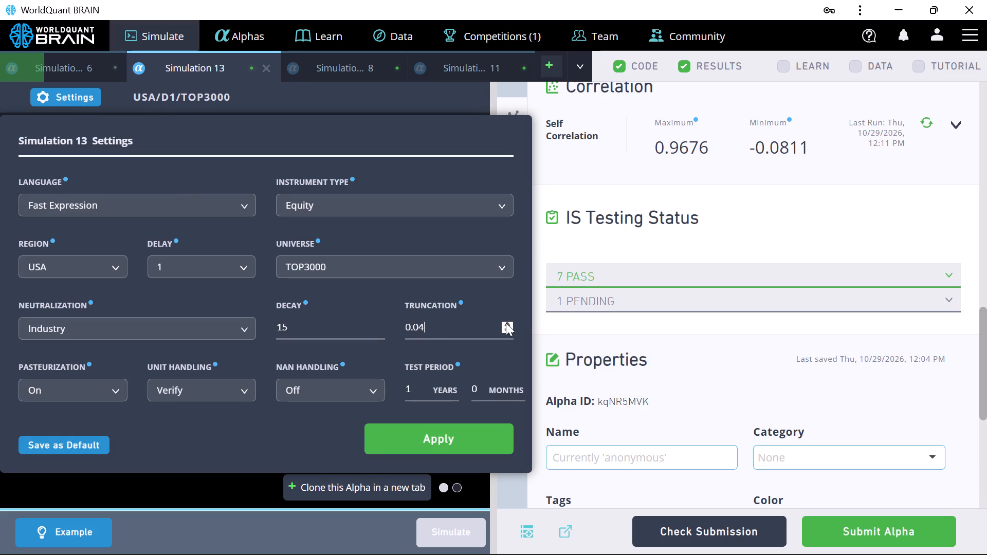
{"action": "left_click", "coordinate": [506, 323]}
{"action": "left_click", "coordinate": [508, 330]}
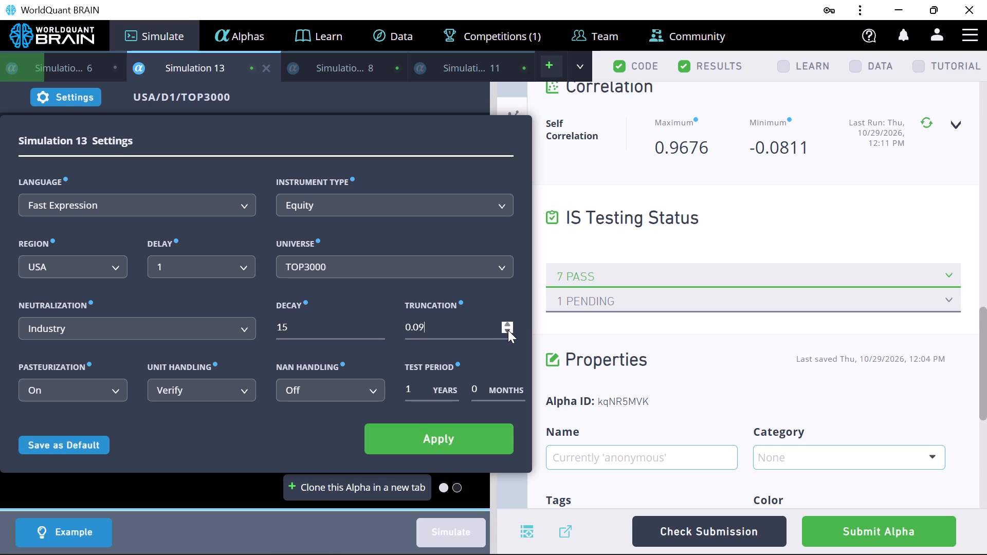
{"action": "left_click", "coordinate": [508, 330]}
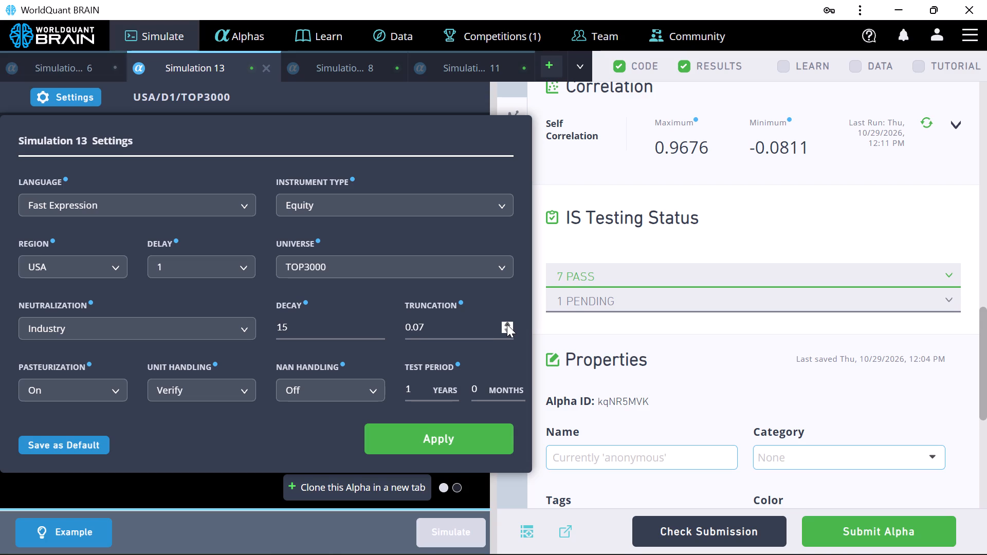
{"action": "left_click", "coordinate": [507, 324]}
{"action": "left_click", "coordinate": [477, 426]}
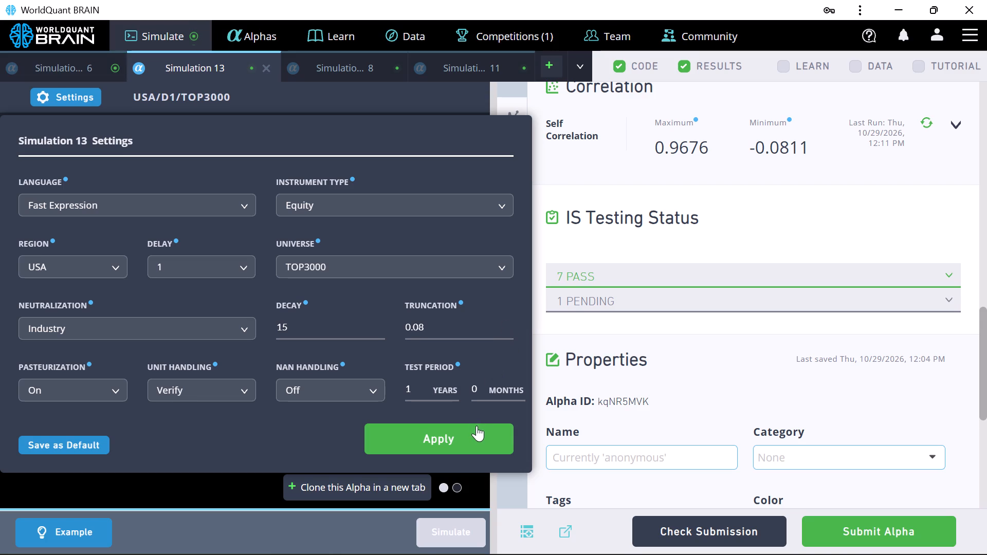
{"action": "left_click", "coordinate": [463, 531]}
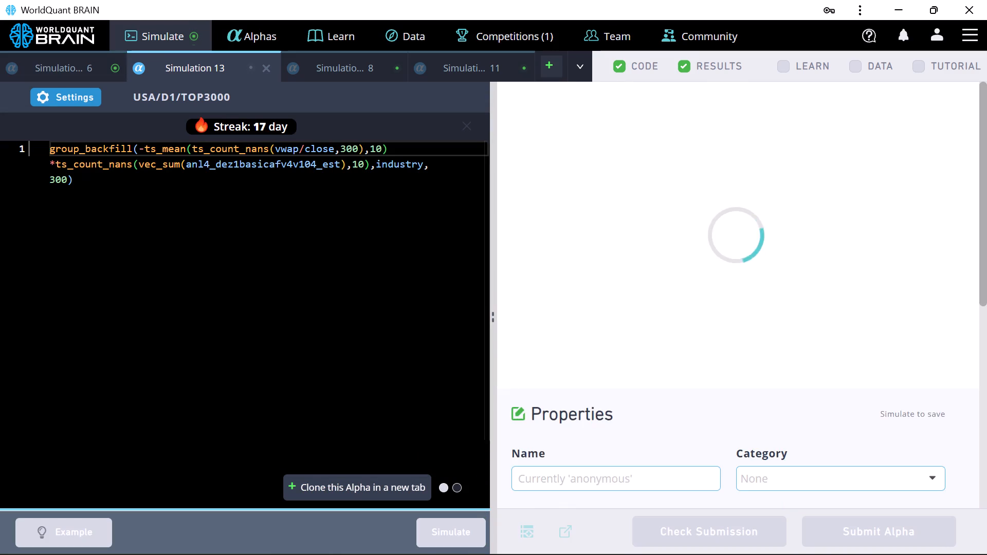
Return to Simulation 6 and examine its new IS Summary and failed IS test details.
{"action": "left_click", "coordinate": [104, 73]}
{"action": "scroll", "coordinate": [788, 398], "scroll_direction": "down", "scroll_amount": 2}
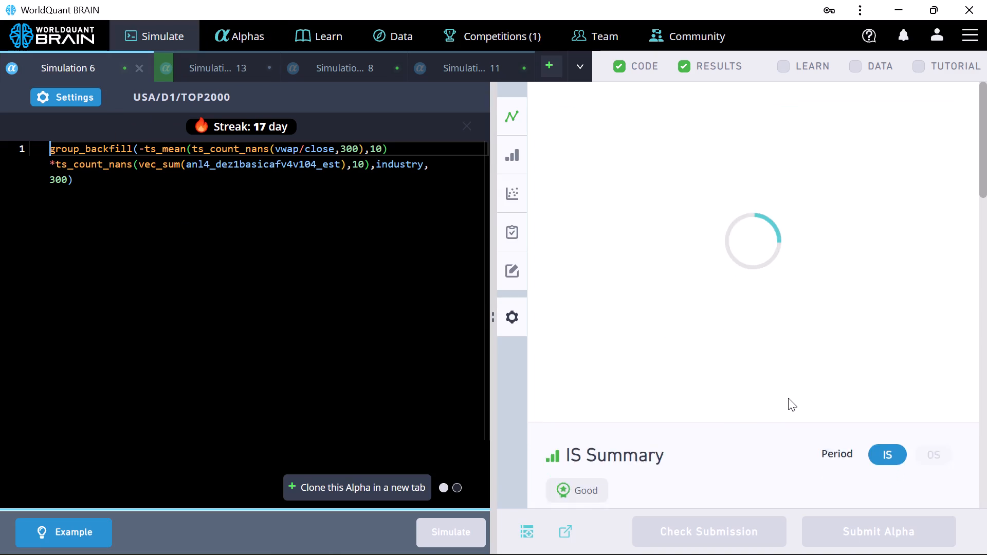
{"action": "scroll", "coordinate": [788, 398], "scroll_direction": "down", "scroll_amount": 5}
{"action": "scroll", "coordinate": [788, 398], "scroll_direction": "up", "scroll_amount": 1}
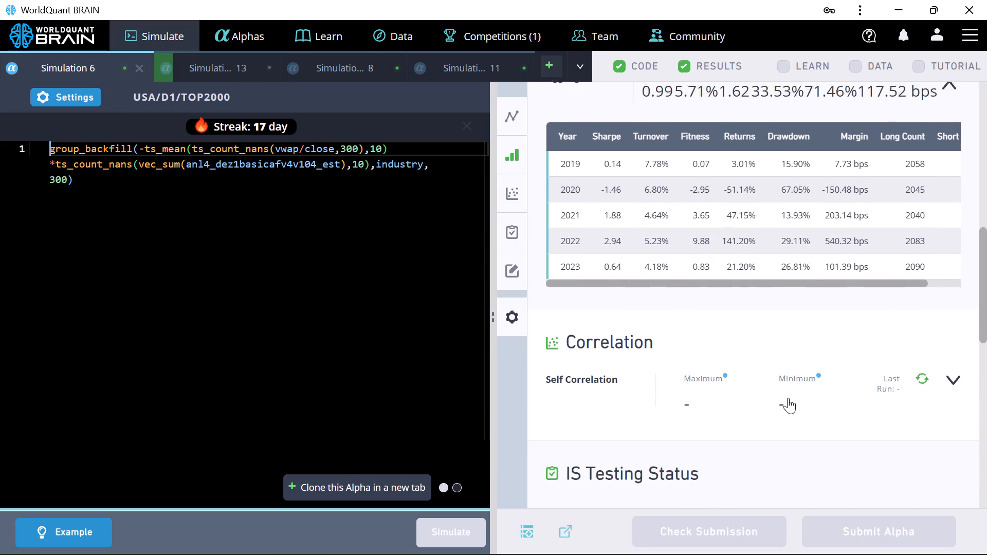
{"action": "scroll", "coordinate": [788, 398], "scroll_direction": "up", "scroll_amount": 1}
{"action": "scroll", "coordinate": [788, 399], "scroll_direction": "down", "scroll_amount": 5}
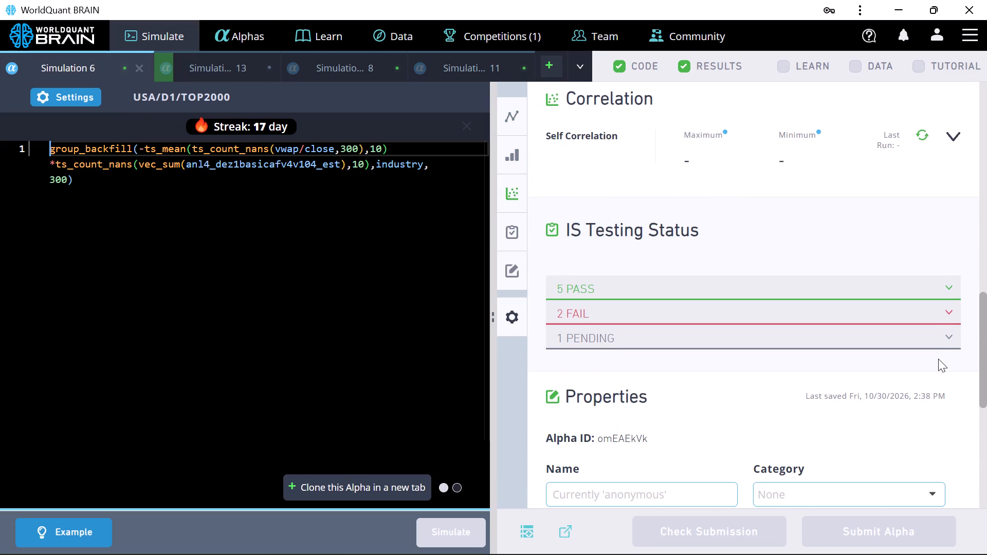
{"action": "left_click", "coordinate": [954, 308]}
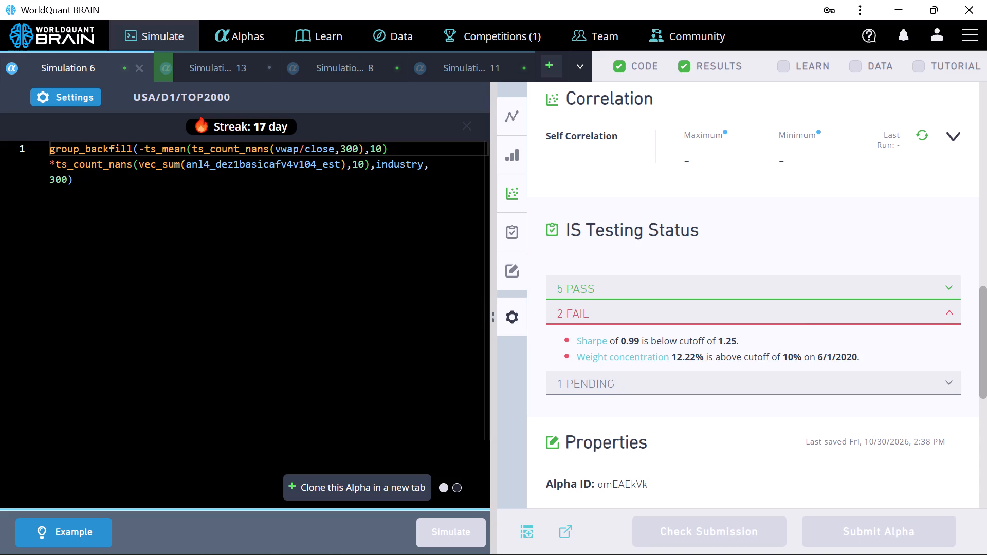
Set Simulation 6's decay to 7, apply the settings and run the simulation.
{"action": "left_click", "coordinate": [70, 98]}
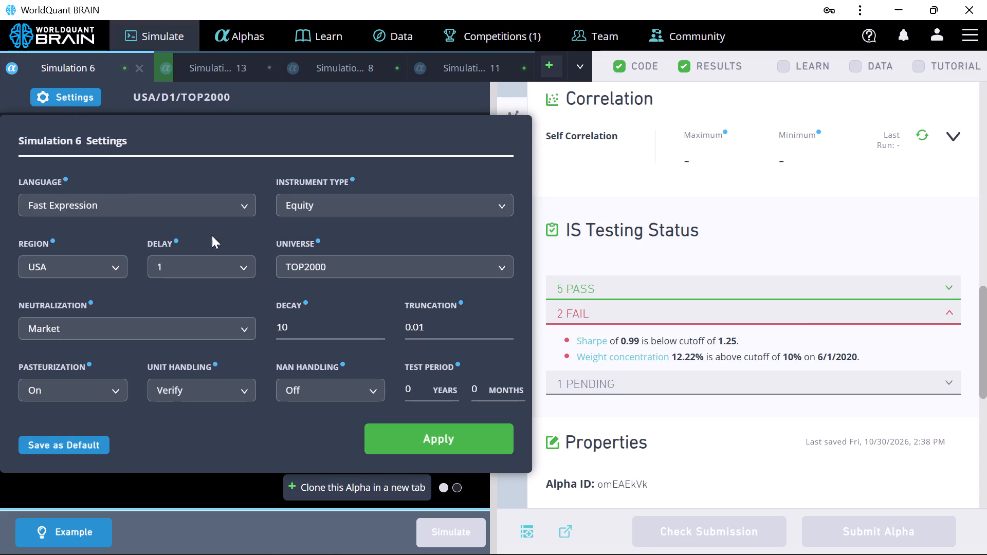
{"action": "triple_click", "coordinate": [380, 329]}
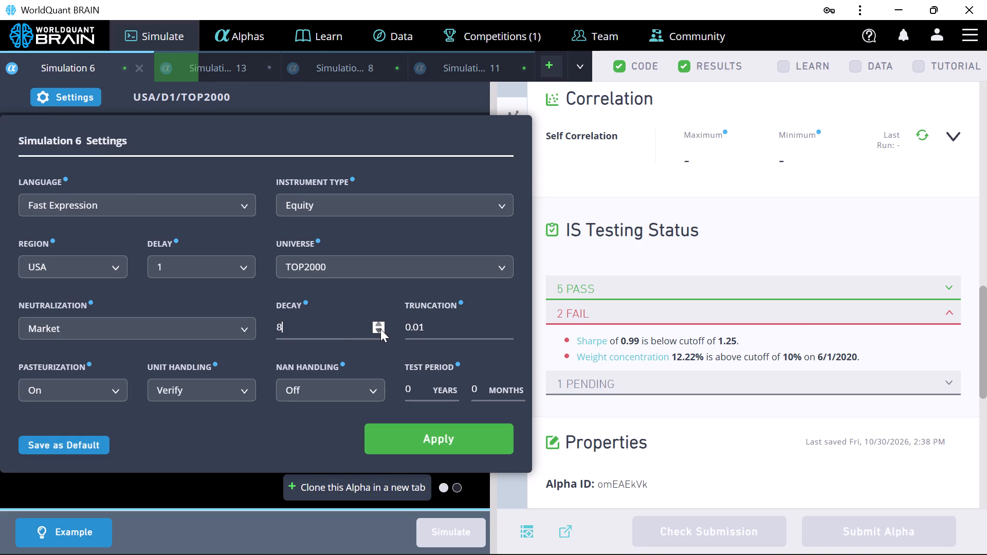
{"action": "left_click", "coordinate": [389, 429]}
{"action": "left_click", "coordinate": [430, 530]}
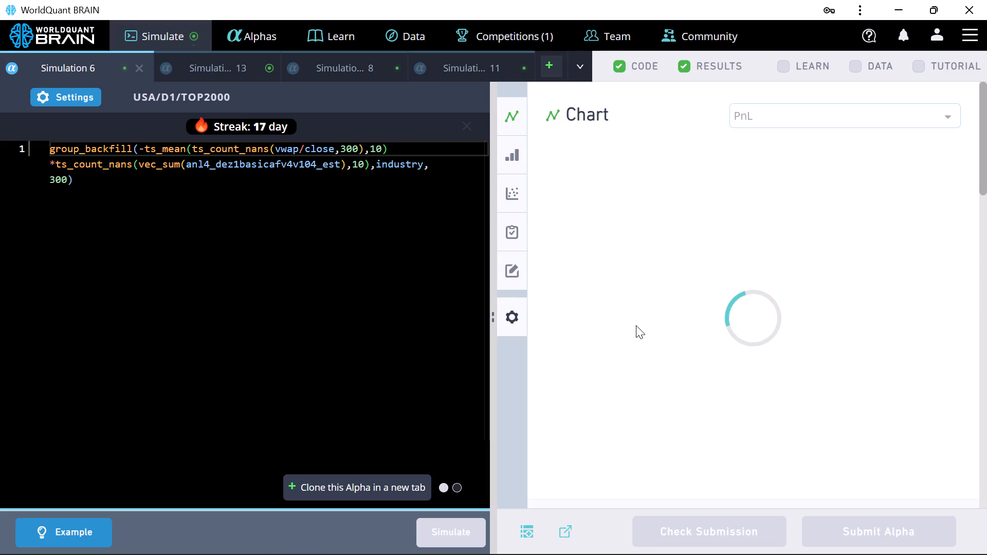
Examine the IS Summary and failed IS test details of Simulation 6's latest run.
{"action": "scroll", "coordinate": [637, 336], "scroll_direction": "down", "scroll_amount": 6}
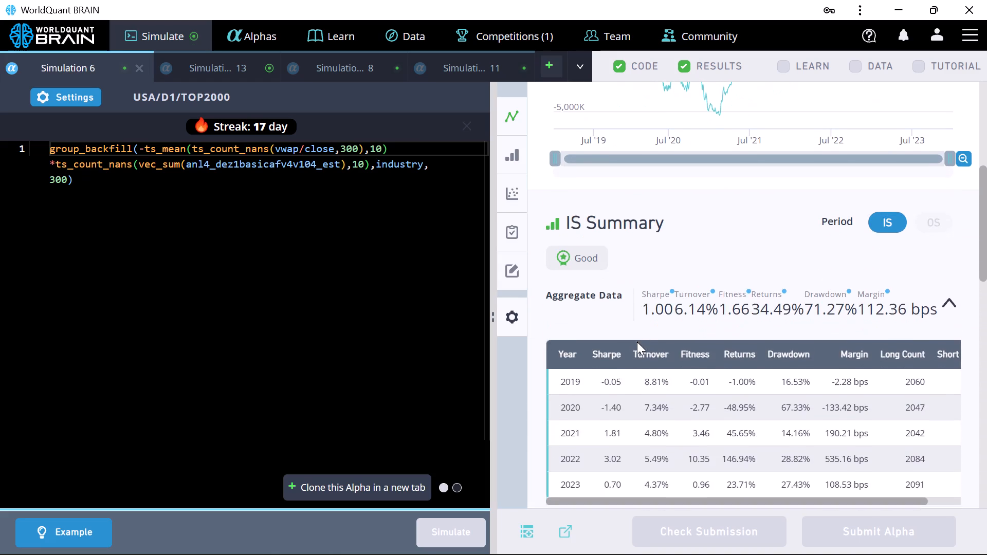
{"action": "scroll", "coordinate": [637, 342], "scroll_direction": "down", "scroll_amount": 3}
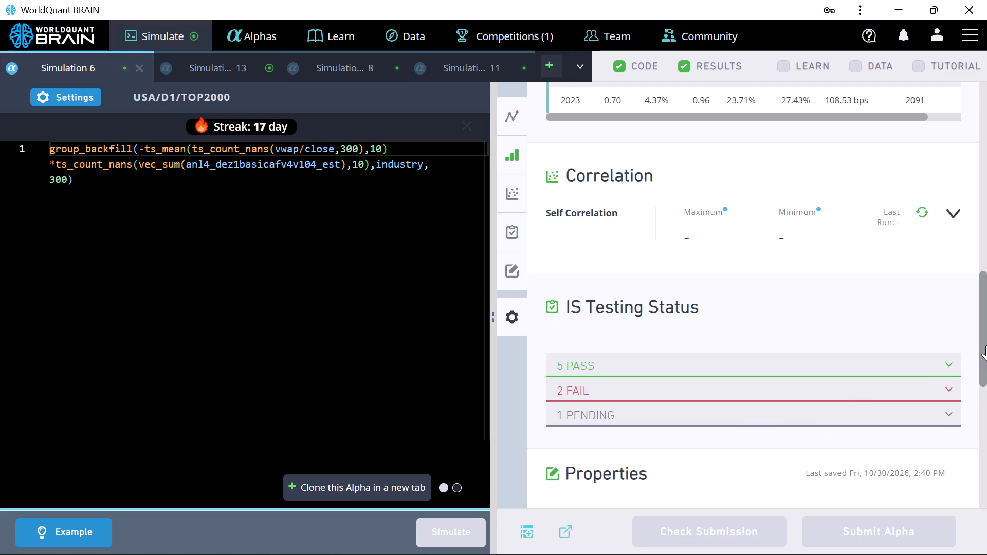
{"action": "left_click", "coordinate": [947, 387]}
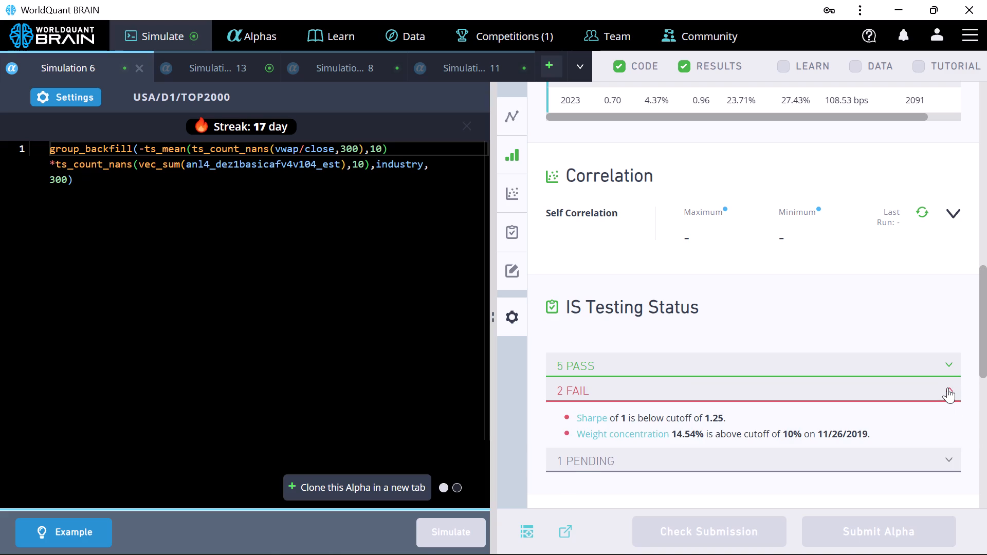
{"action": "left_click", "coordinate": [947, 387]}
Set Simulation 6's decay to 4, apply the settings and run the simulation.
{"action": "left_click", "coordinate": [75, 96]}
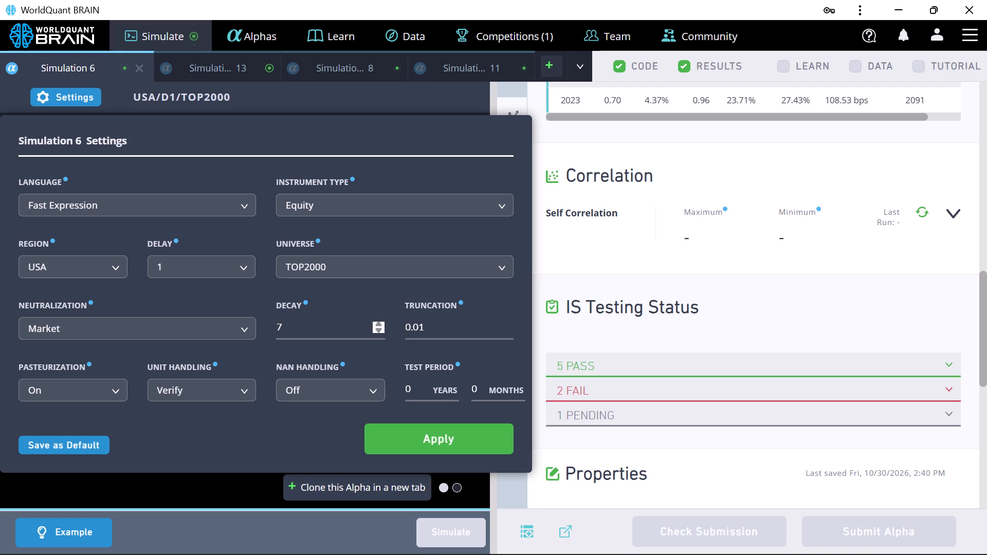
{"action": "double_click", "coordinate": [380, 328]}
{"action": "left_click", "coordinate": [380, 328]}
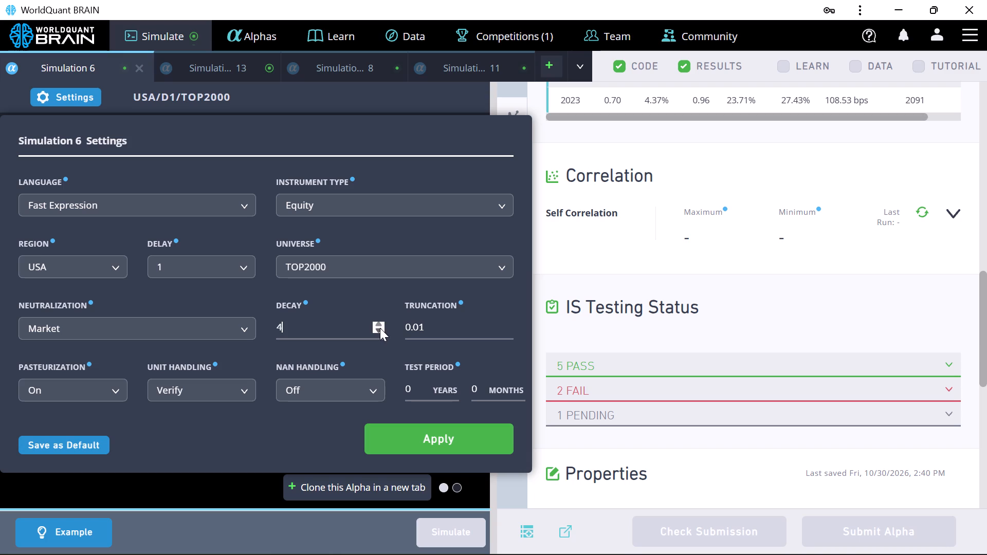
{"action": "left_click", "coordinate": [380, 328]}
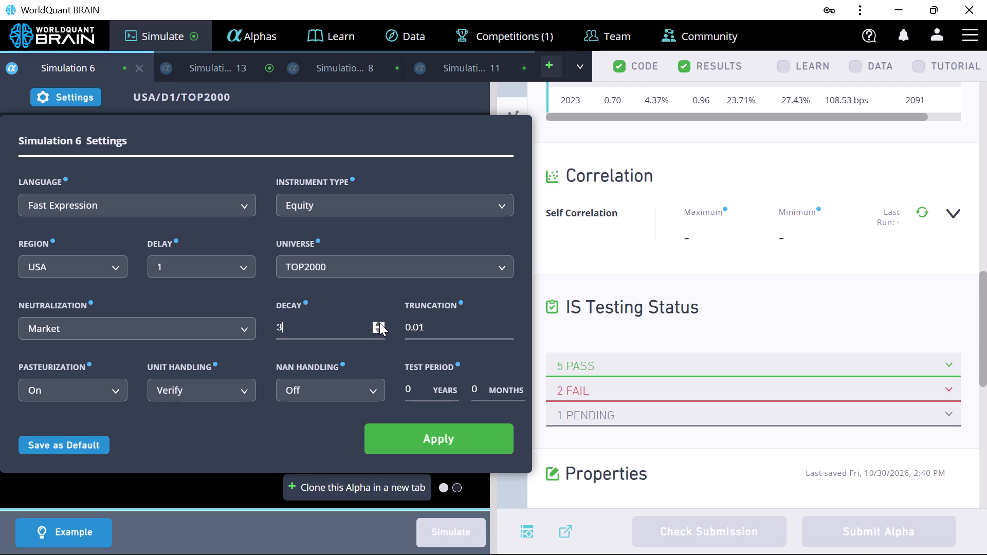
{"action": "left_click", "coordinate": [379, 323]}
{"action": "left_click", "coordinate": [462, 442]}
{"action": "left_click", "coordinate": [480, 530]}
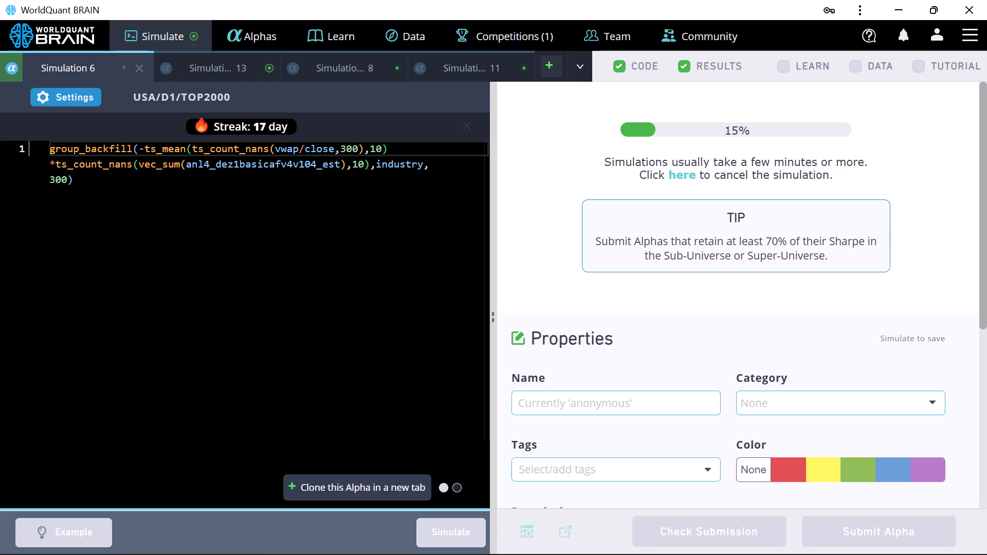
Reveal Simulation 13's test period results, examine its IS Testing Status and run its self-correlation check.
{"action": "left_click", "coordinate": [179, 61]}
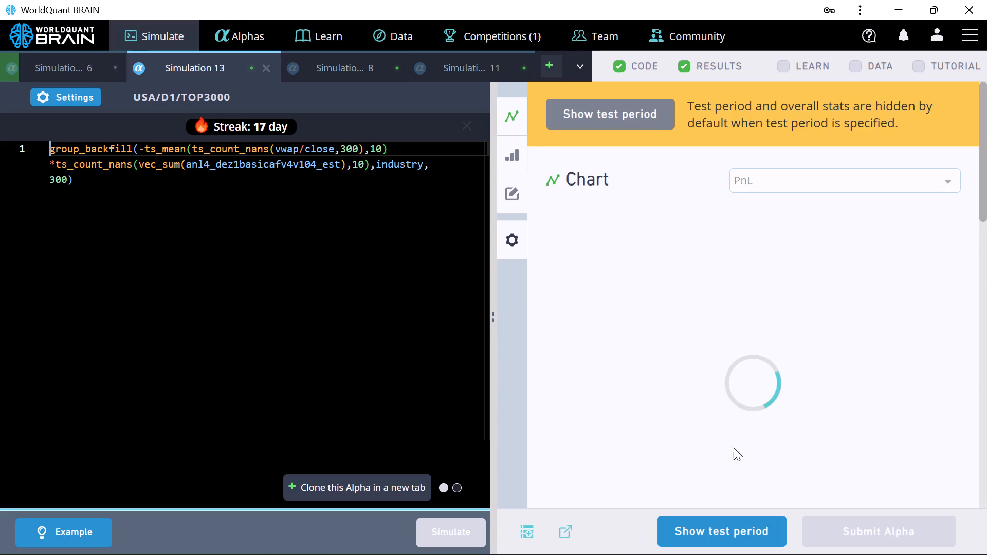
{"action": "left_click", "coordinate": [766, 526]}
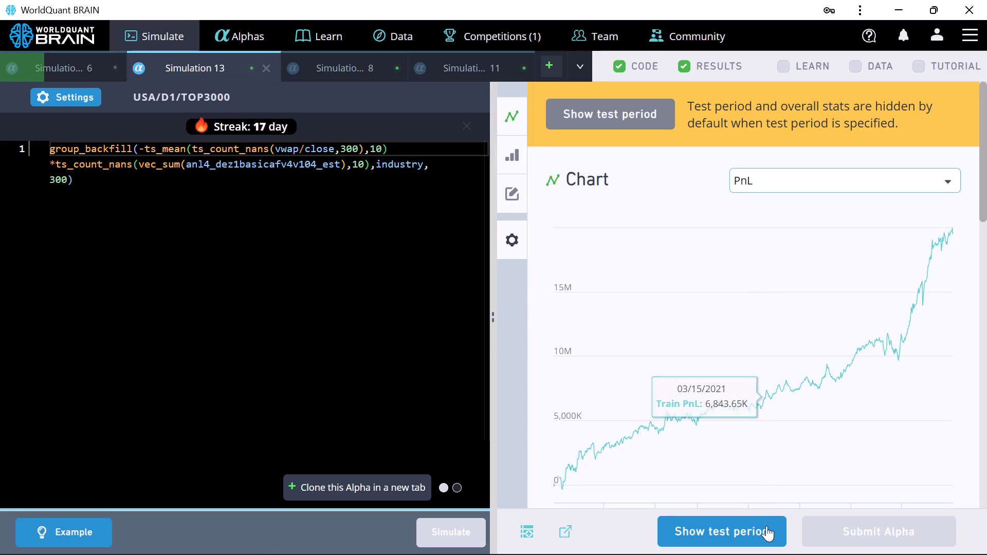
{"action": "scroll", "coordinate": [766, 483], "scroll_direction": "down", "scroll_amount": 8}
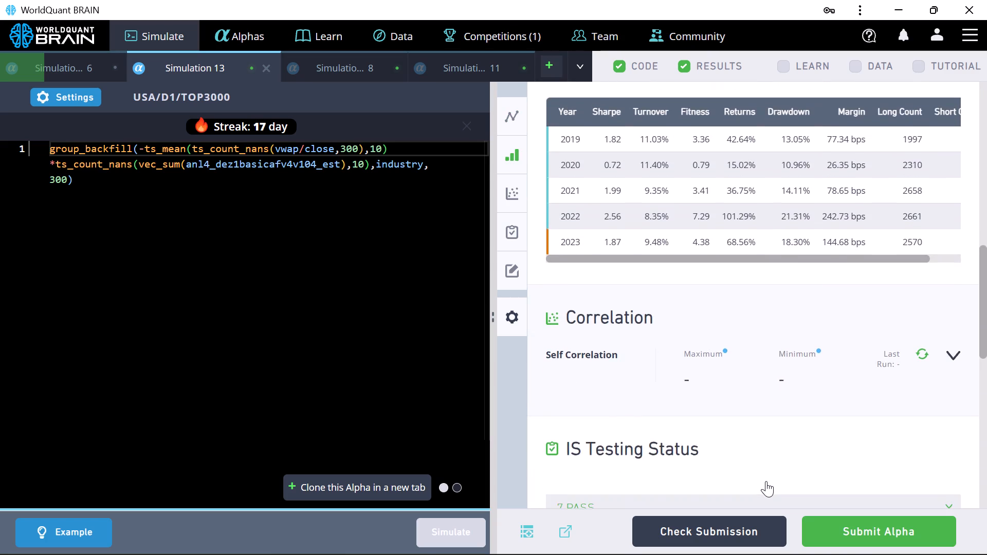
{"action": "scroll", "coordinate": [766, 481], "scroll_direction": "down", "scroll_amount": 3}
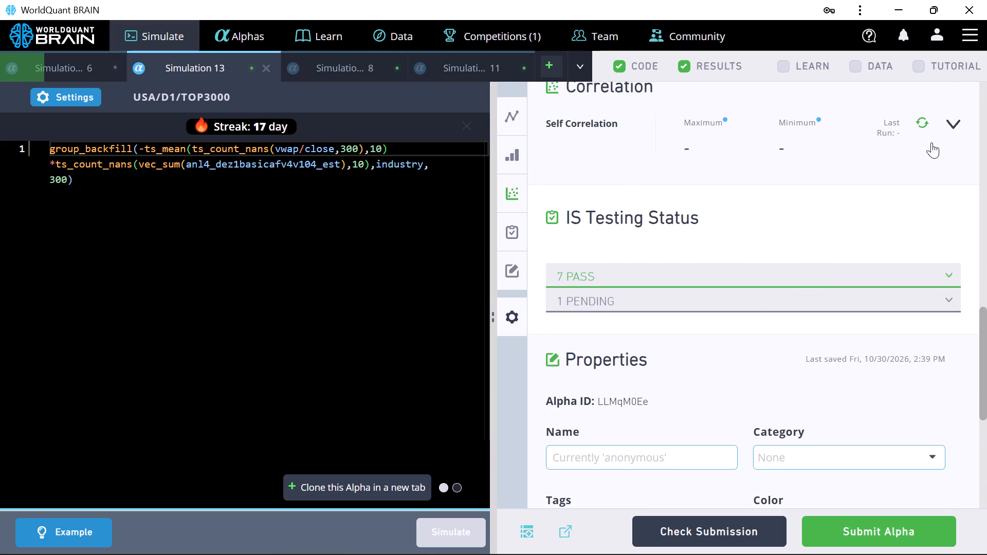
{"action": "left_click", "coordinate": [918, 126]}
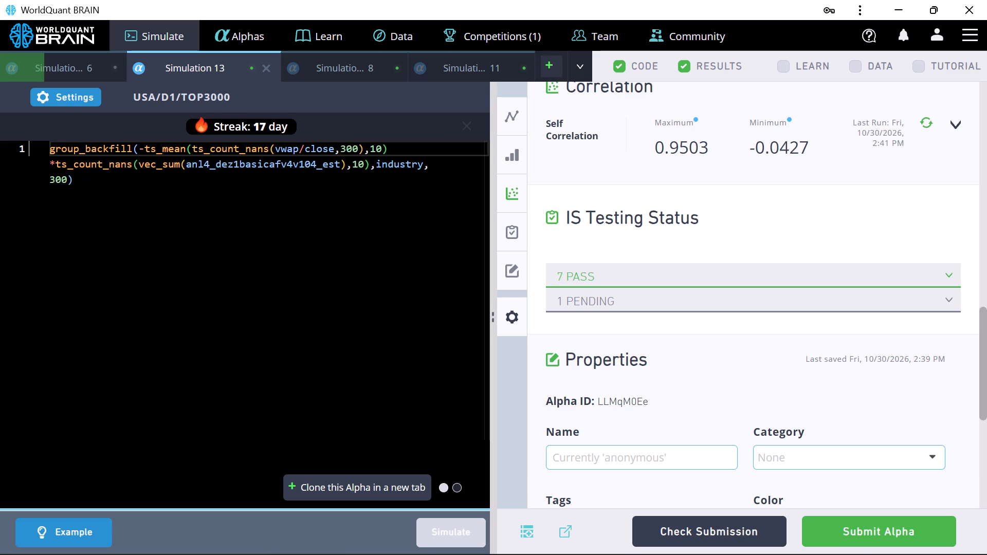
Set Simulation 13's test period to 2 years, apply the settings and run the simulation.
{"action": "left_click", "coordinate": [96, 92]}
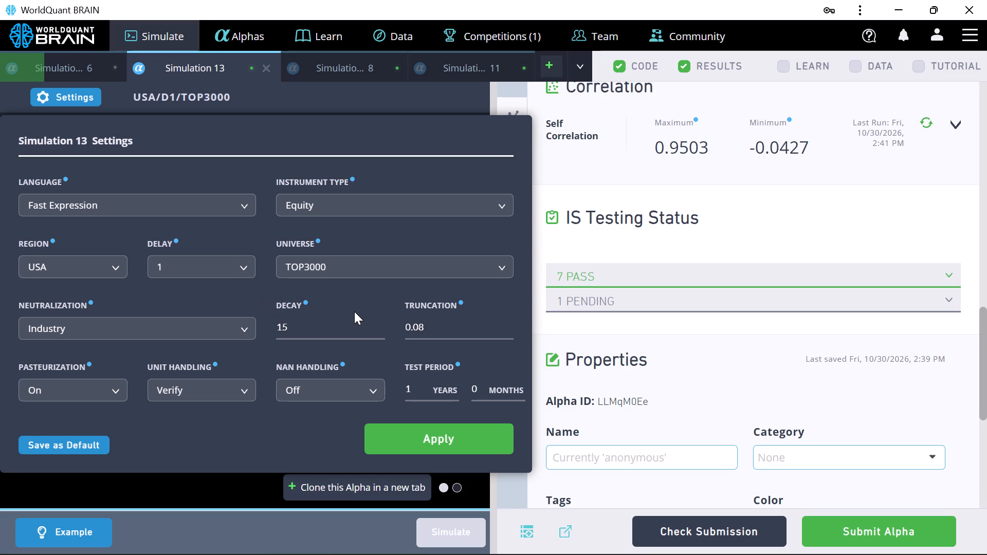
{"action": "left_click", "coordinate": [423, 389]}
{"action": "left_click_drag", "start_coordinate": [423, 388], "coordinate": [406, 382]}
{"action": "key", "text": "2"}
{"action": "left_click", "coordinate": [492, 441]}
{"action": "left_click", "coordinate": [454, 522]}
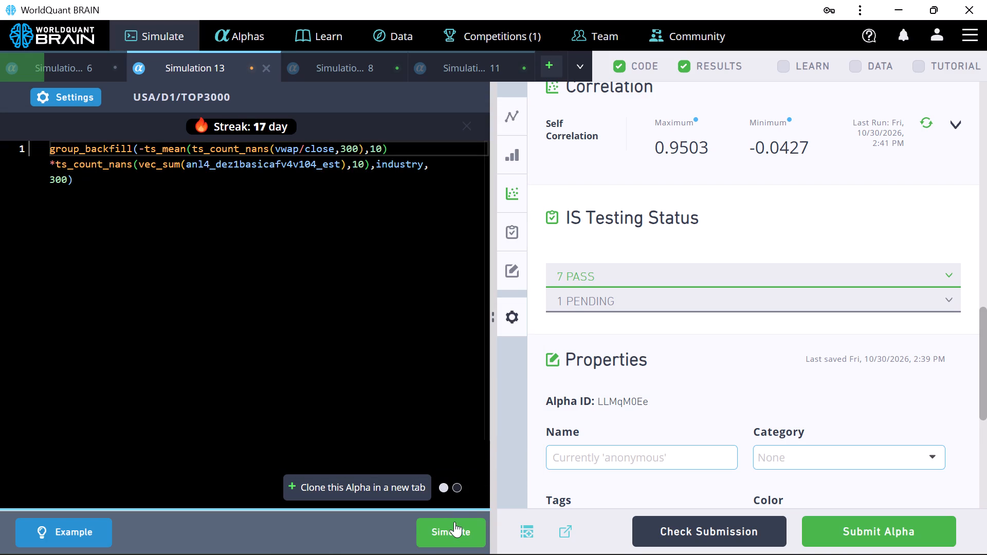
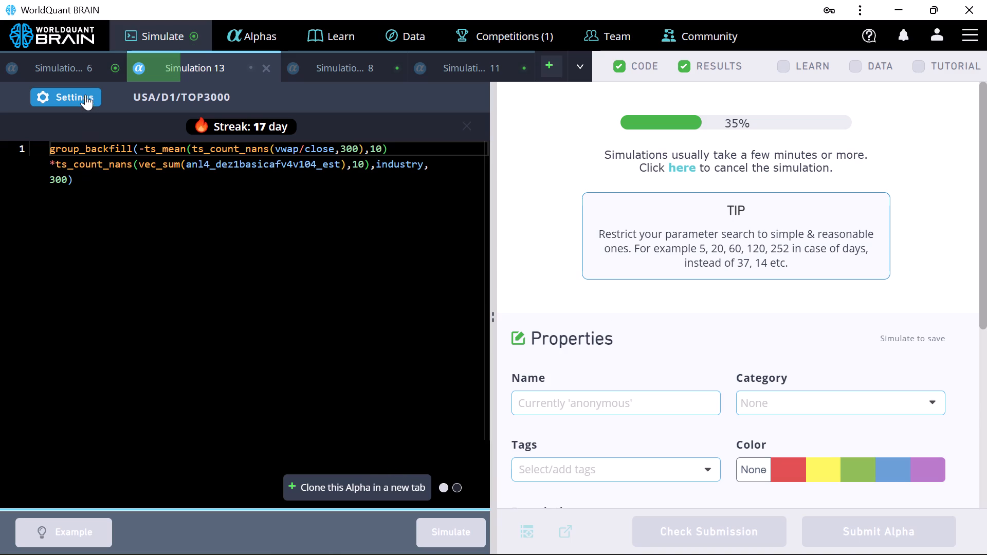
Review Simulation 6's IS Summary and failed IS tests, and rerun the simulation with decay set to 5.
{"action": "left_click", "coordinate": [78, 72]}
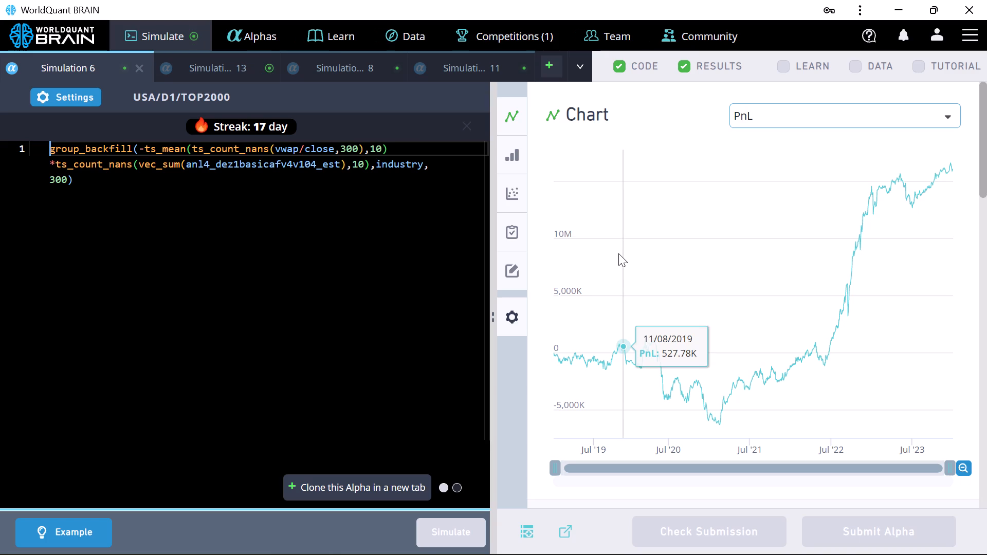
{"action": "scroll", "coordinate": [626, 265], "scroll_direction": "down", "scroll_amount": 4}
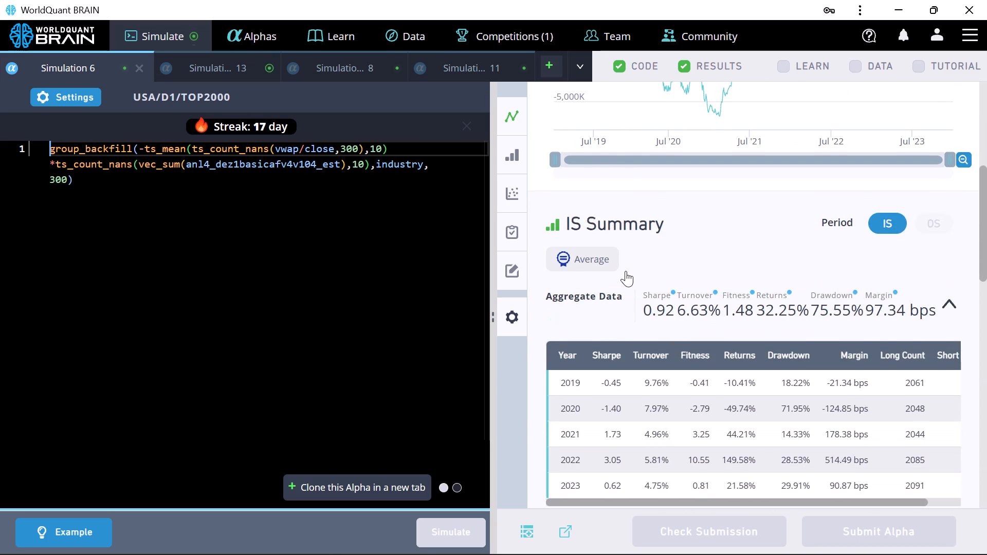
{"action": "scroll", "coordinate": [626, 271], "scroll_direction": "down", "scroll_amount": 6}
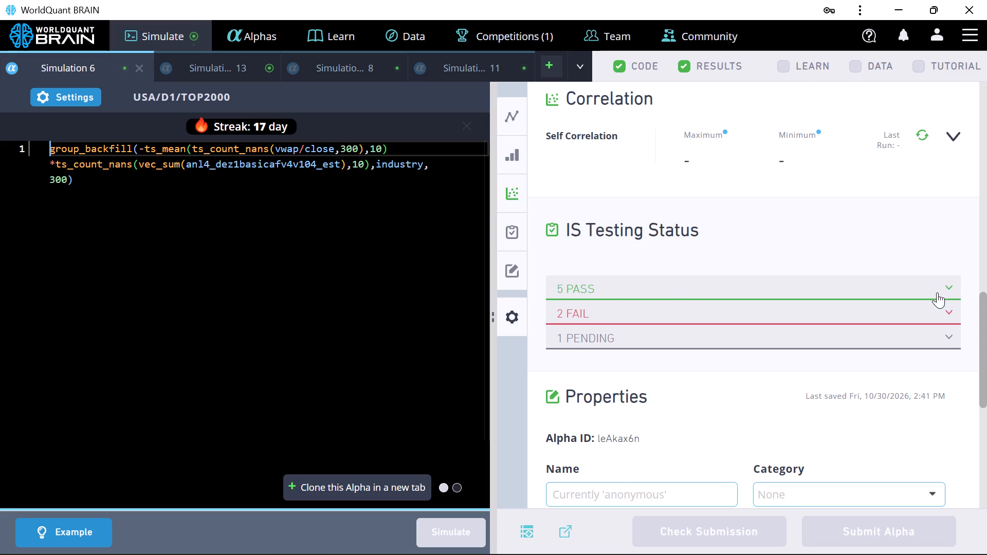
{"action": "left_click", "coordinate": [951, 314]}
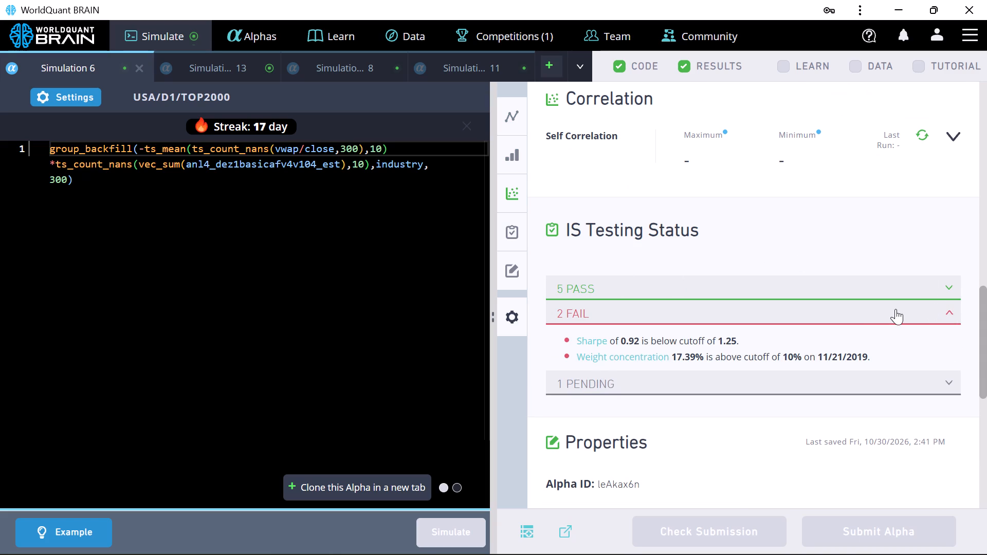
{"action": "left_click", "coordinate": [68, 99]}
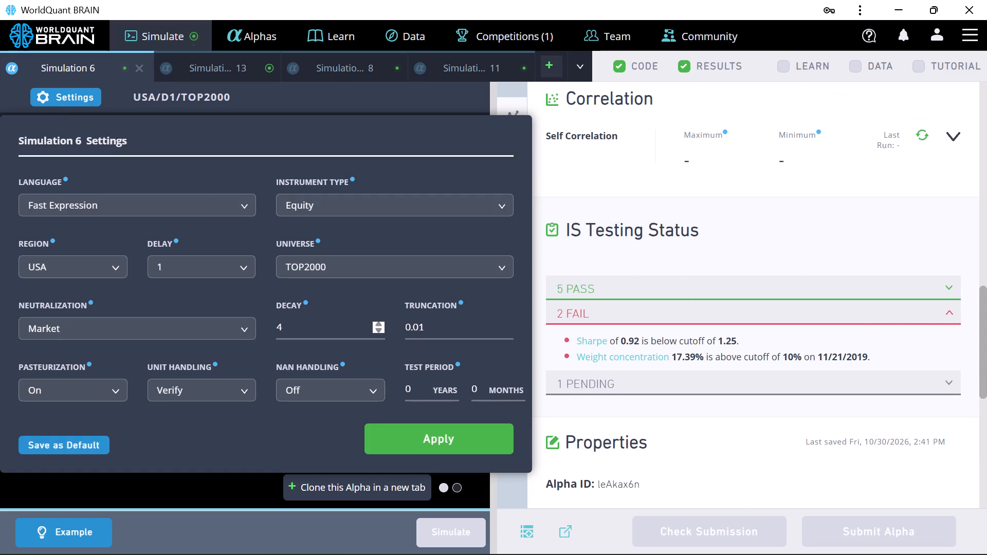
{"action": "left_click", "coordinate": [376, 323]}
{"action": "left_click", "coordinate": [399, 432]}
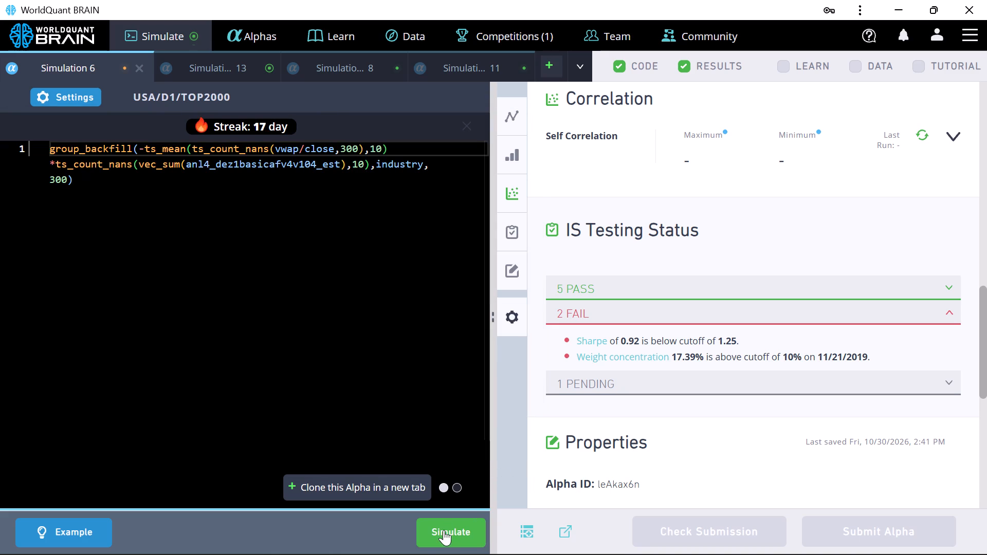
{"action": "left_click", "coordinate": [444, 530]}
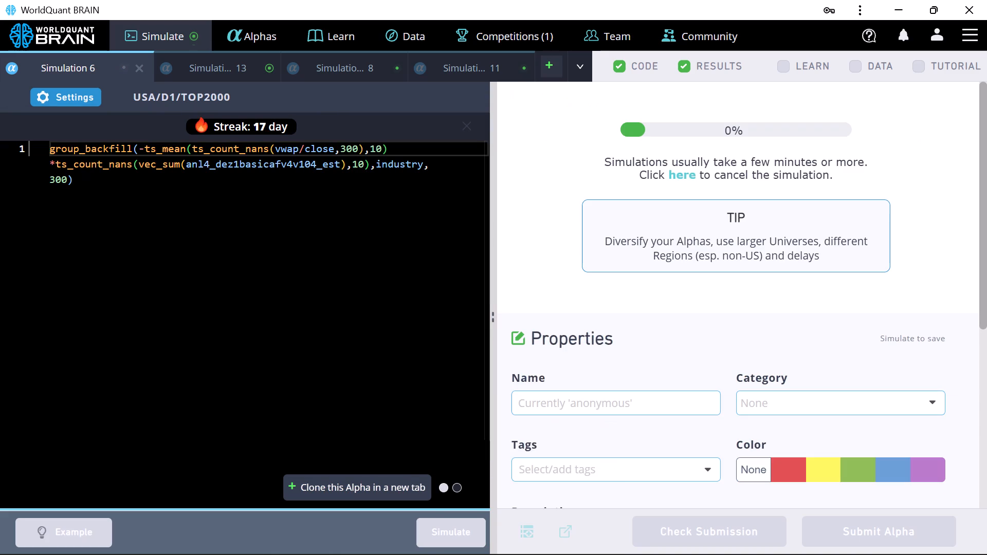
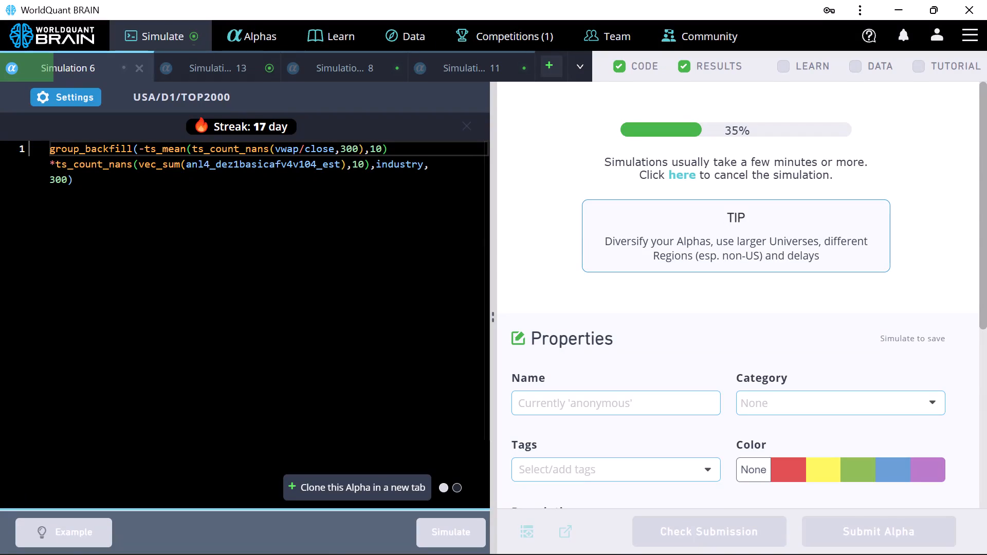
Reveal Simulation 13's test period results and run its self-correlation check.
{"action": "left_click", "coordinate": [193, 68]}
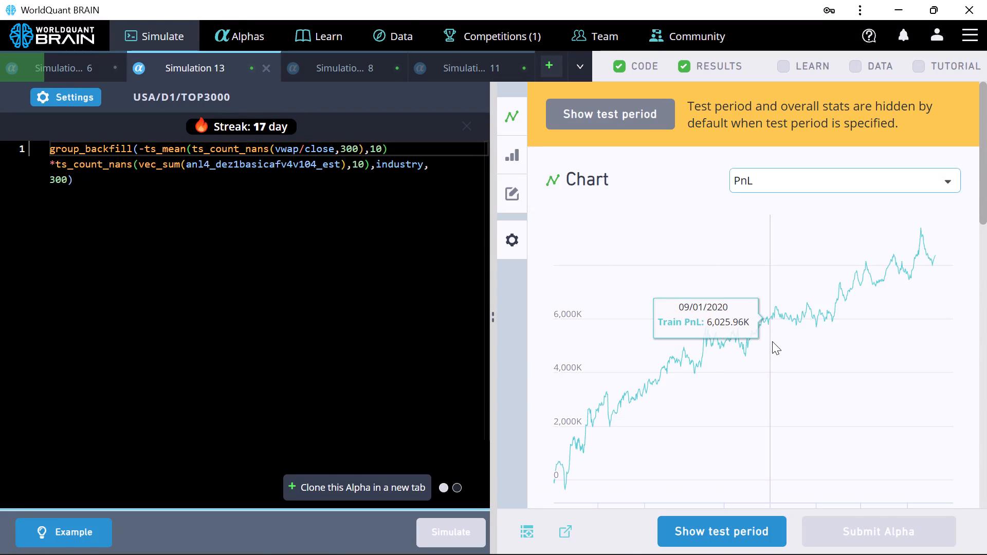
{"action": "scroll", "coordinate": [772, 344], "scroll_direction": "down", "scroll_amount": 3}
{"action": "left_click", "coordinate": [714, 521]}
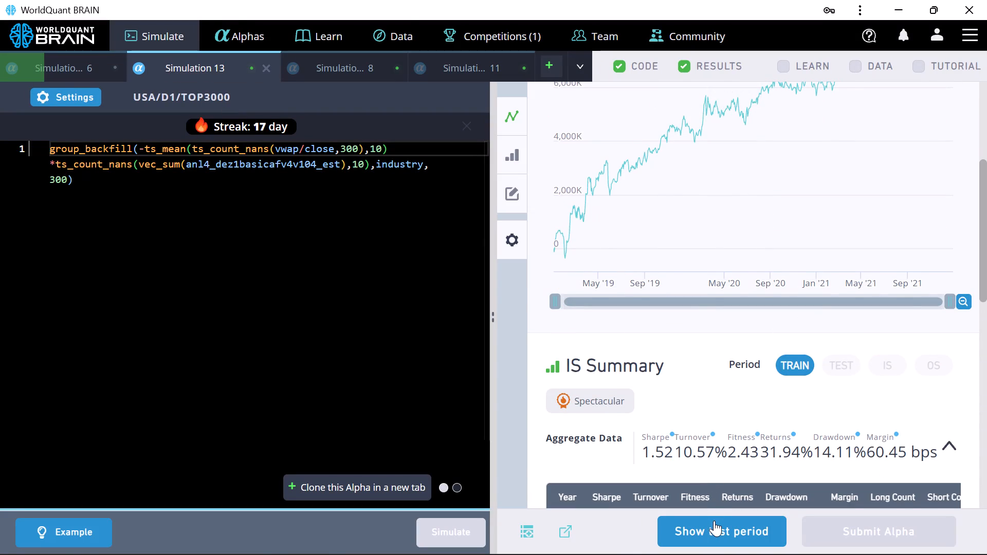
{"action": "scroll", "coordinate": [700, 497], "scroll_direction": "down", "scroll_amount": 7}
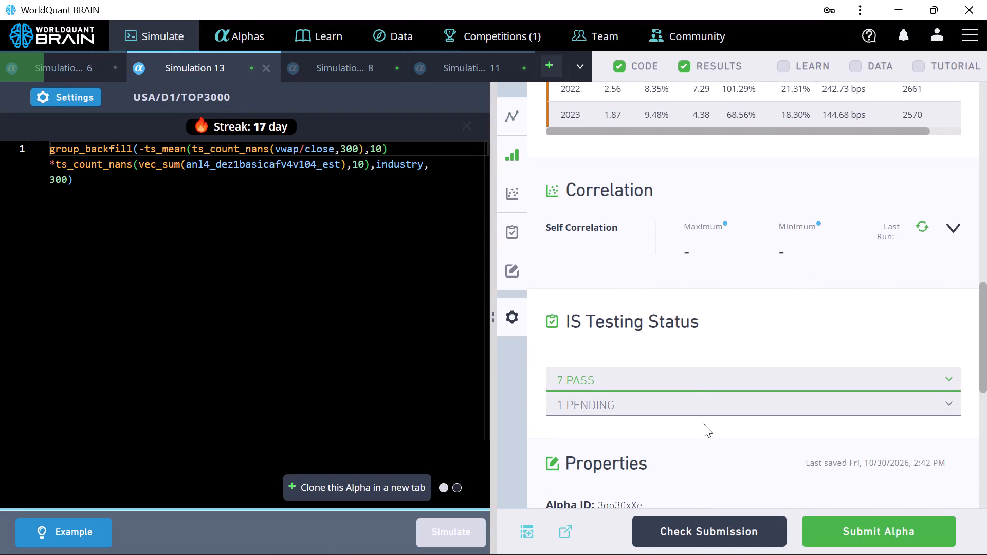
{"action": "left_click", "coordinate": [922, 218]}
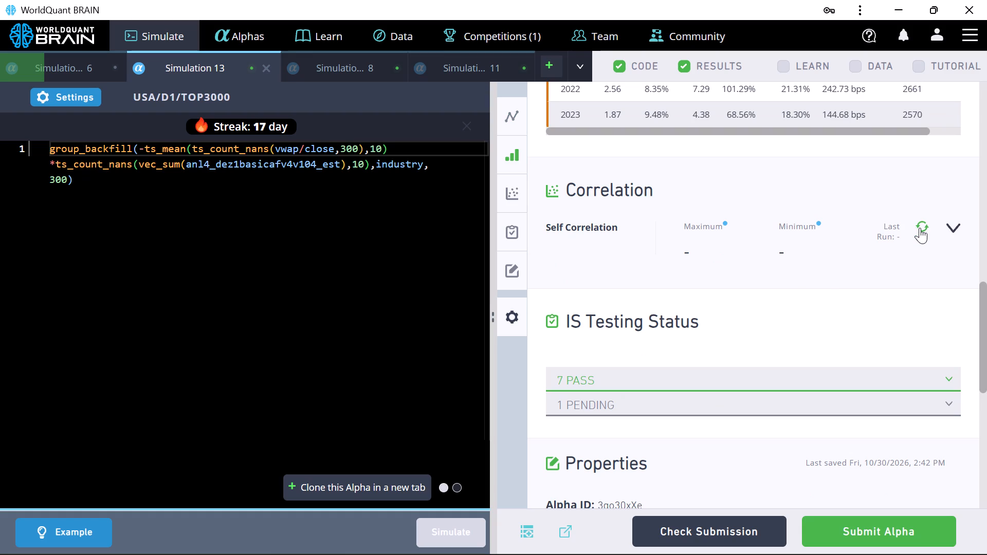
{"action": "left_click", "coordinate": [920, 228]}
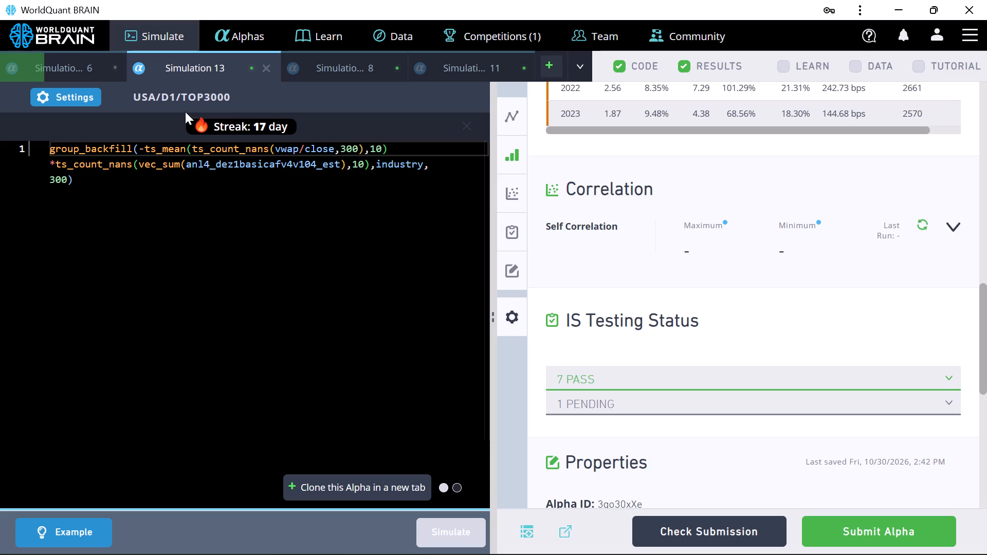
Set Simulation 13's universe to TOP1000 and rerun the simulation.
{"action": "left_click", "coordinate": [89, 91]}
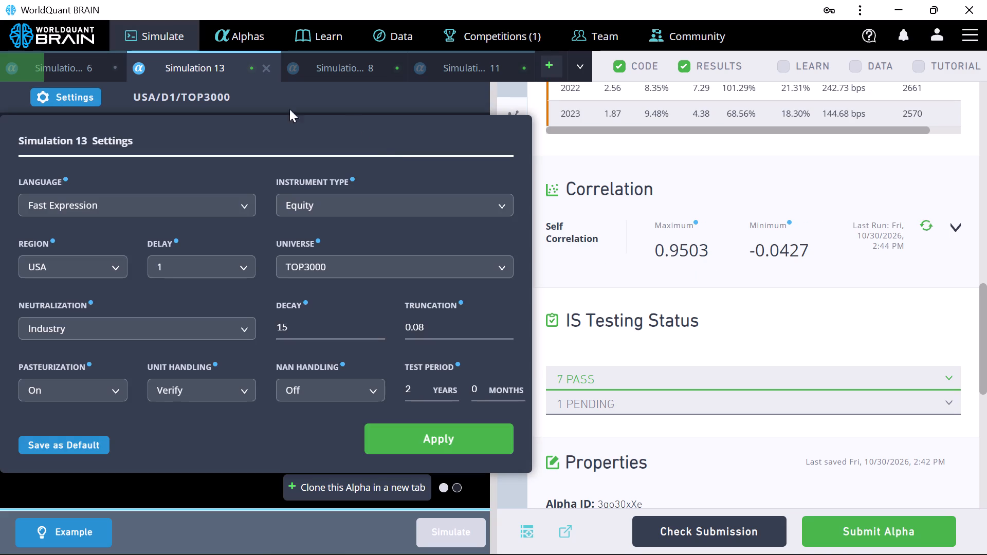
{"action": "left_click", "coordinate": [501, 264]}
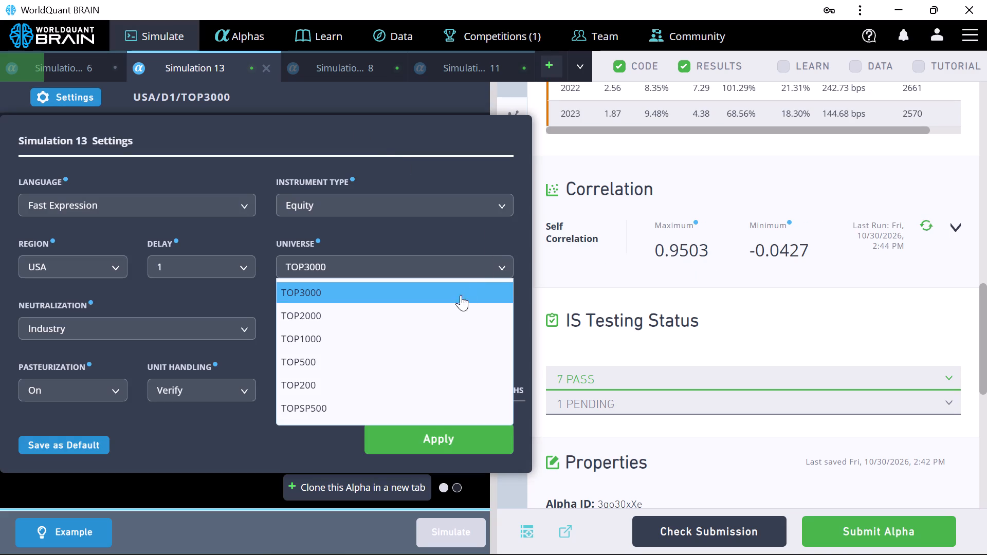
{"action": "left_click", "coordinate": [434, 337]}
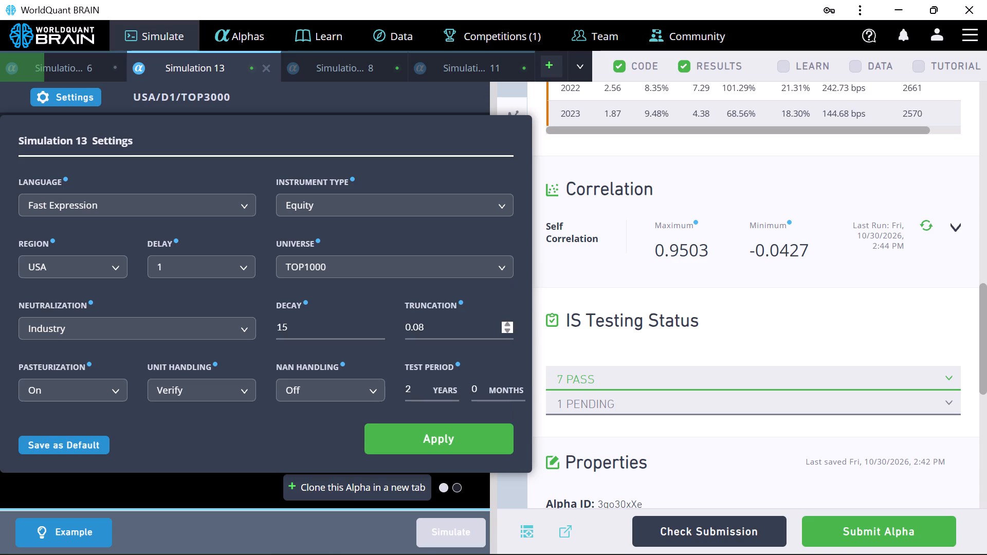
{"action": "left_click", "coordinate": [429, 433]}
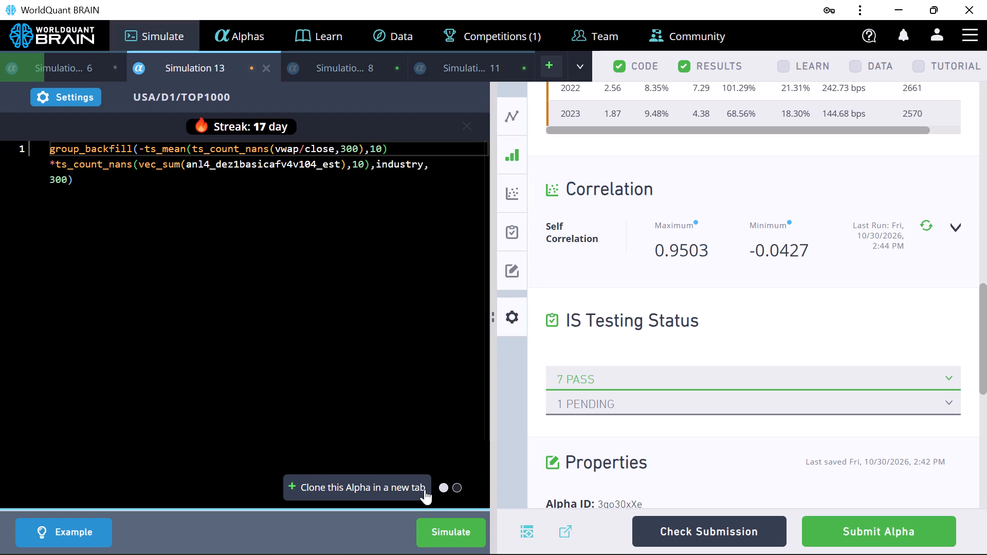
{"action": "left_click", "coordinate": [446, 529]}
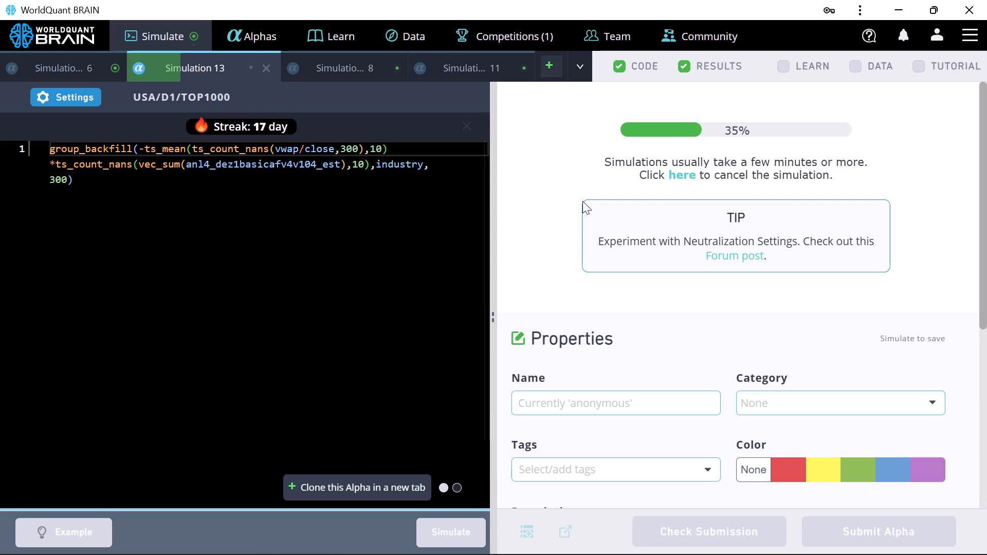
Review Simulation 6's IS Summary and failed IS tests, and rerun the simulation with neutralization set to Subindustry.
{"action": "left_click", "coordinate": [82, 60]}
{"action": "scroll", "coordinate": [664, 268], "scroll_direction": "down", "scroll_amount": 2}
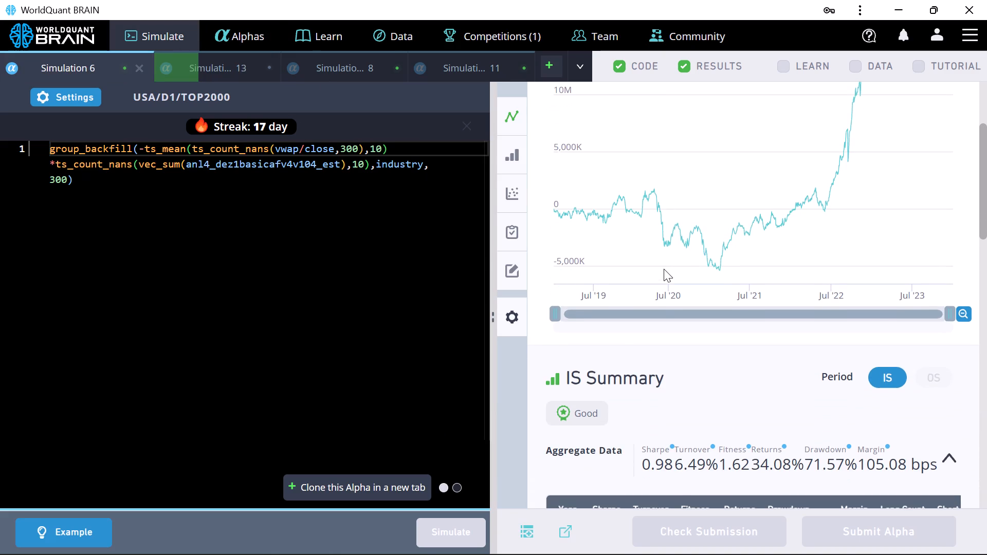
{"action": "scroll", "coordinate": [640, 271], "scroll_direction": "down", "scroll_amount": 7}
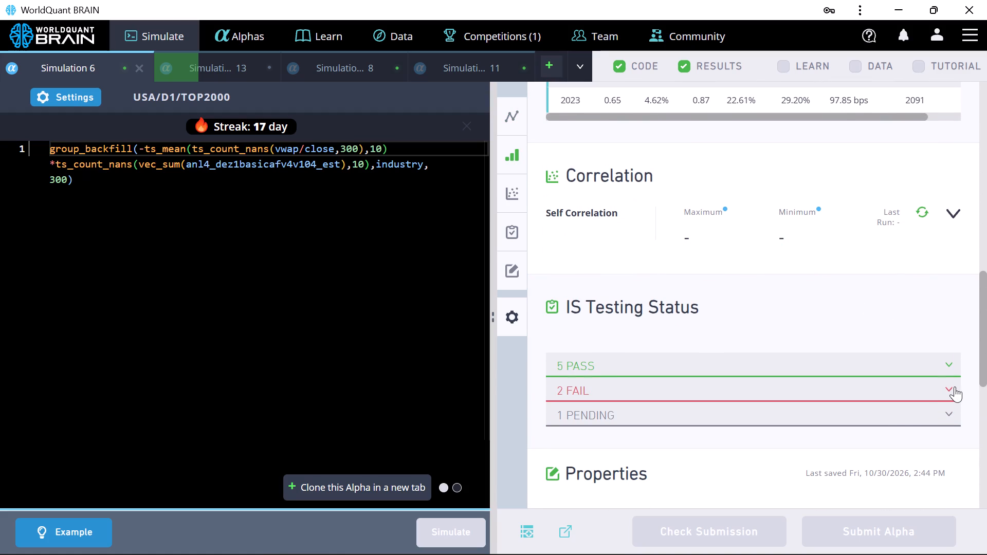
{"action": "left_click", "coordinate": [954, 386]}
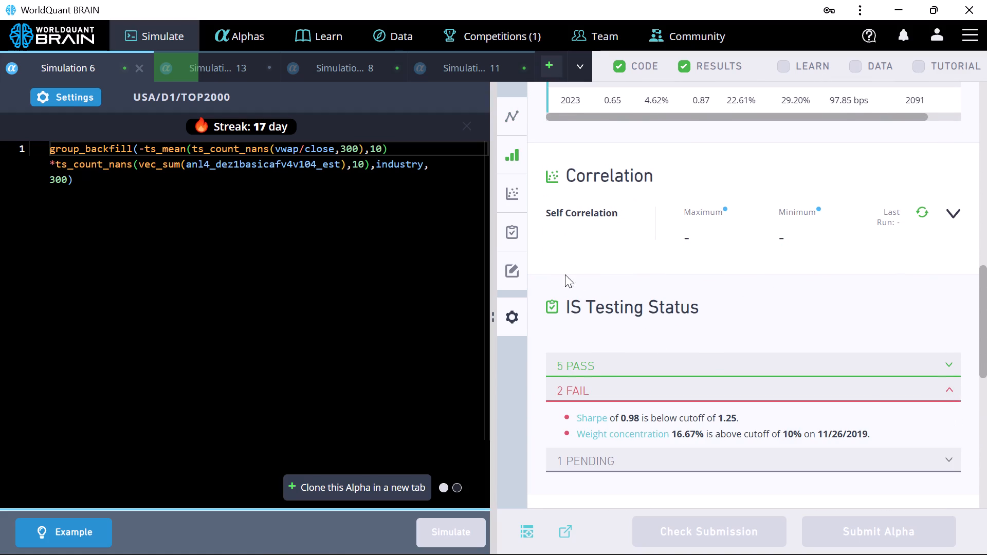
{"action": "left_click", "coordinate": [73, 94]}
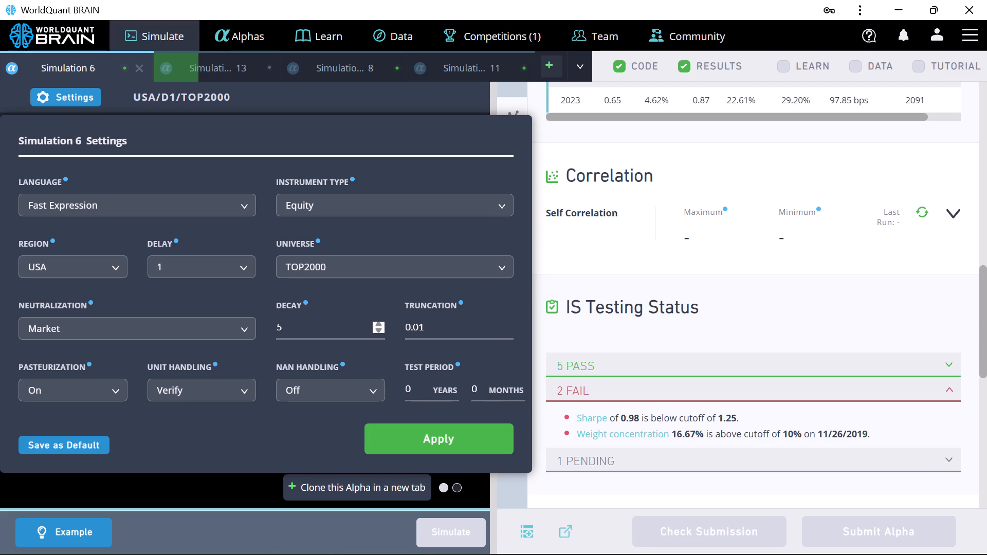
{"action": "left_click", "coordinate": [249, 326]}
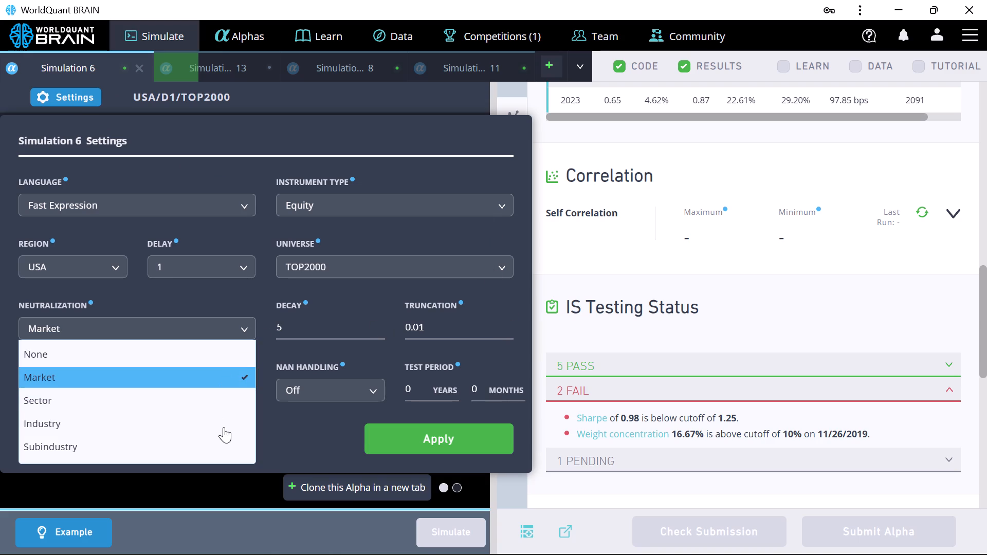
{"action": "left_click", "coordinate": [225, 439]}
{"action": "left_click", "coordinate": [375, 448]}
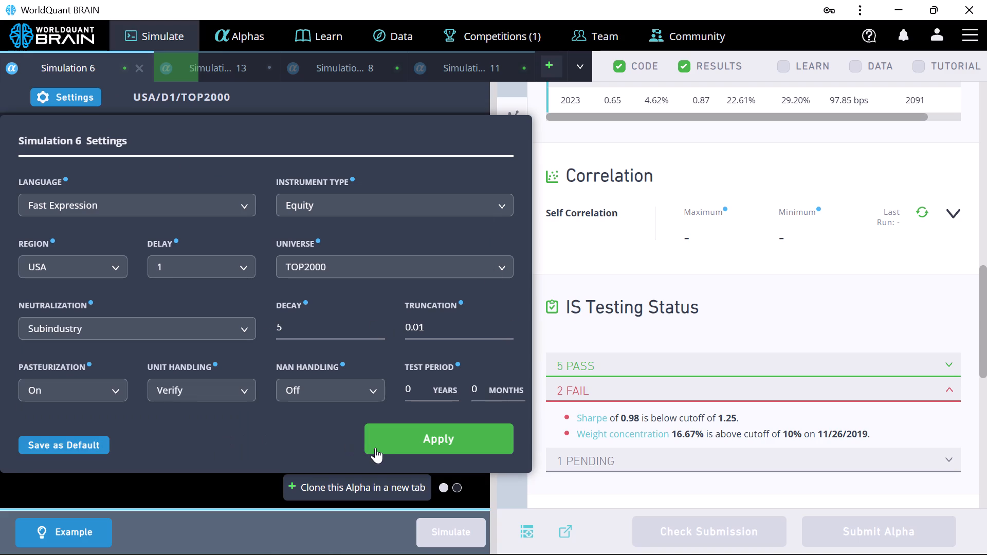
{"action": "left_click", "coordinate": [438, 524]}
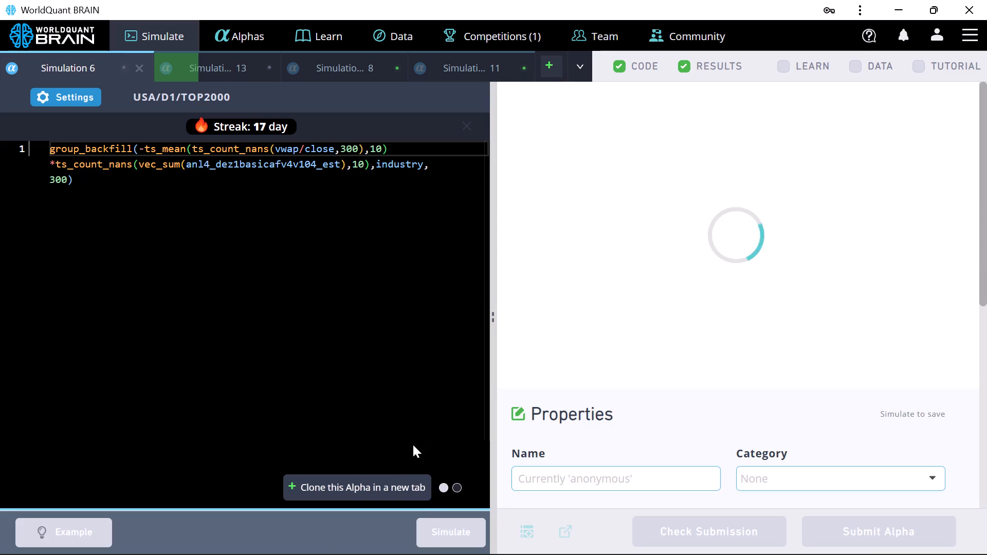
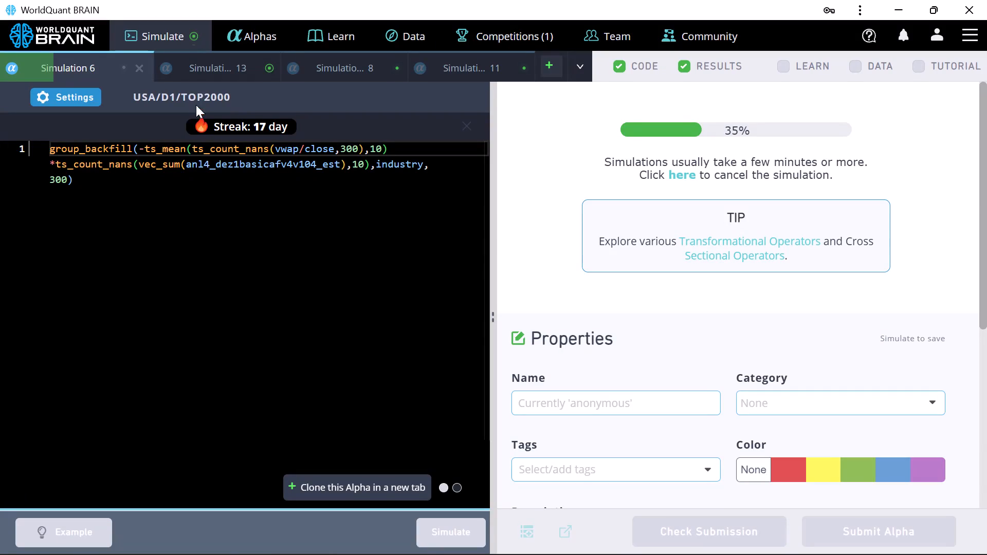
Reveal Simulation 13's test period results and review its PnL chart and IS Summary.
{"action": "left_click", "coordinate": [198, 69]}
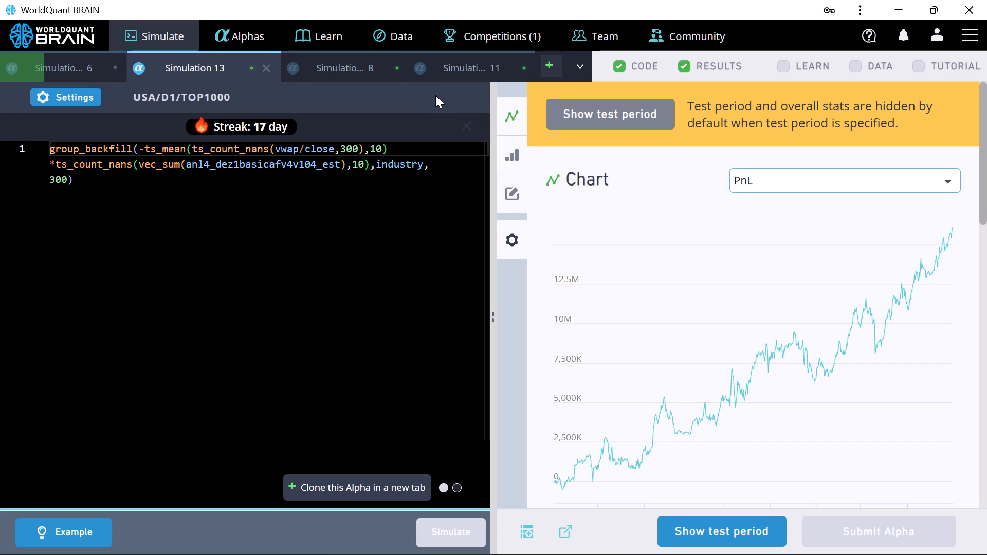
{"action": "left_click", "coordinate": [767, 524]}
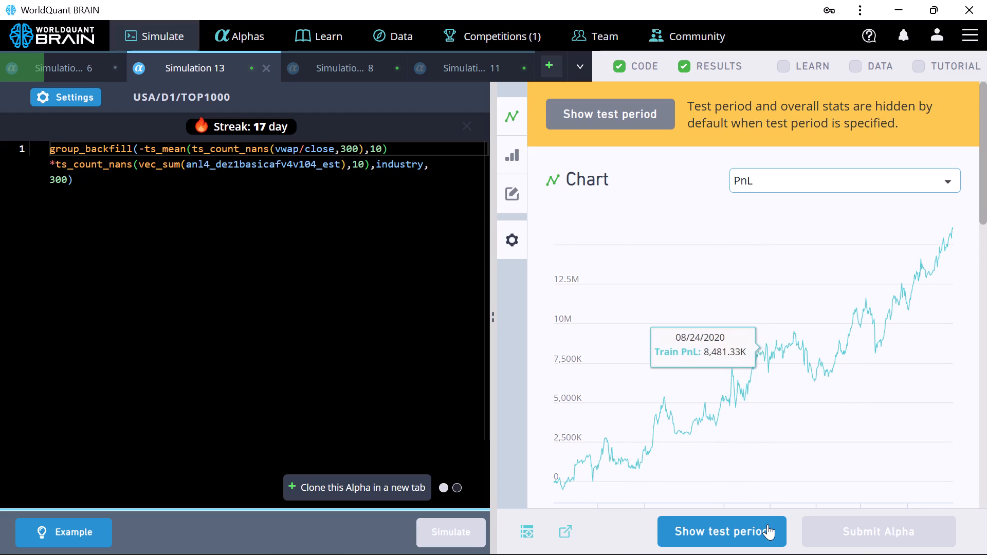
{"action": "scroll", "coordinate": [752, 449], "scroll_direction": "down", "scroll_amount": 2}
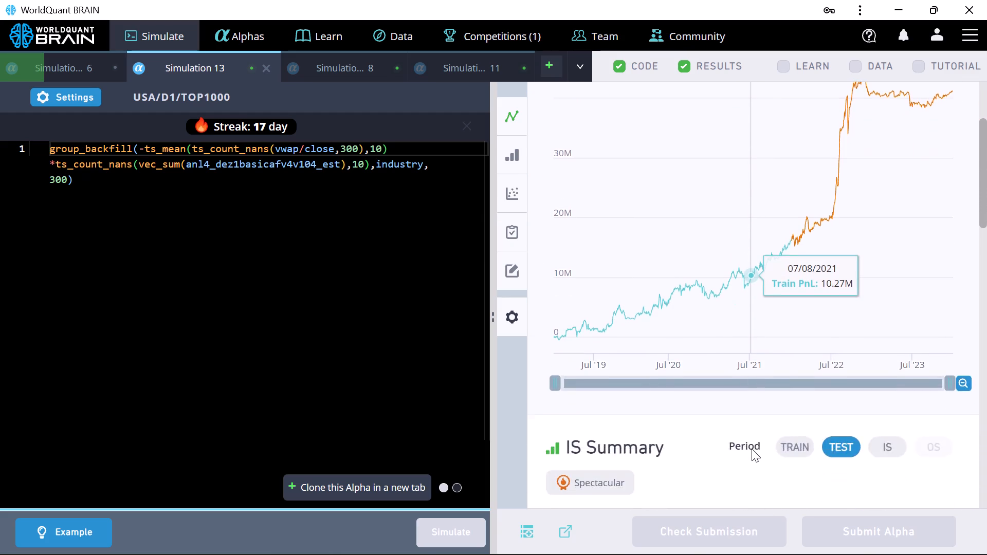
{"action": "scroll", "coordinate": [752, 449], "scroll_direction": "down", "scroll_amount": 1}
{"action": "scroll", "coordinate": [743, 439], "scroll_direction": "up", "scroll_amount": 1}
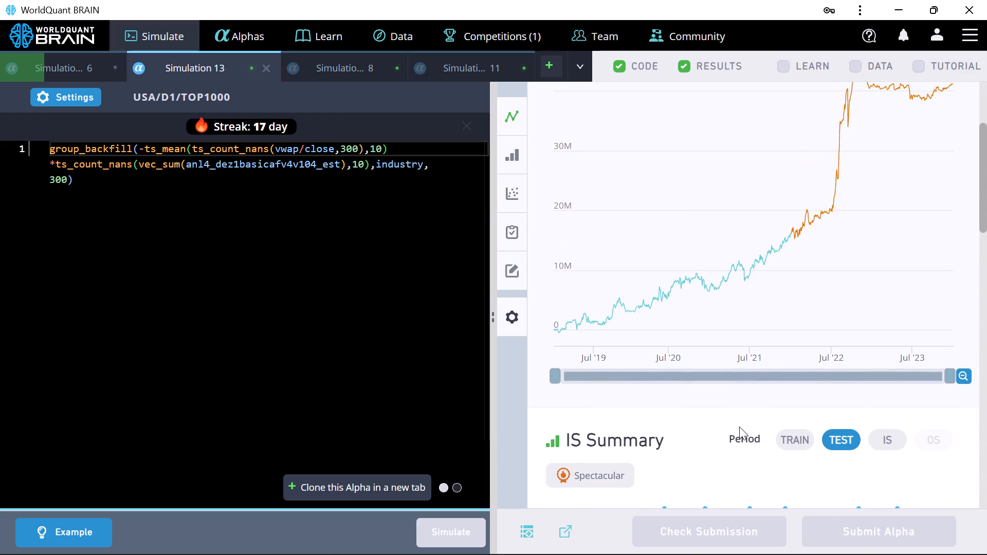
{"action": "scroll", "coordinate": [739, 427], "scroll_direction": "down", "scroll_amount": 8}
{"action": "scroll", "coordinate": [739, 427], "scroll_direction": "up", "scroll_amount": 1}
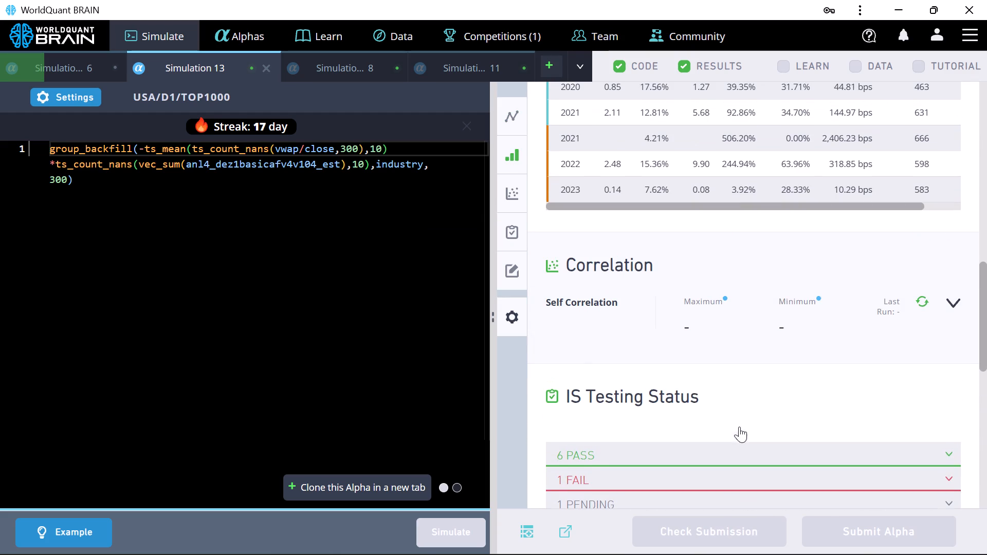
Run Simulation 13's self-correlation check and expand its failed IS tests.
{"action": "left_click", "coordinate": [918, 301]}
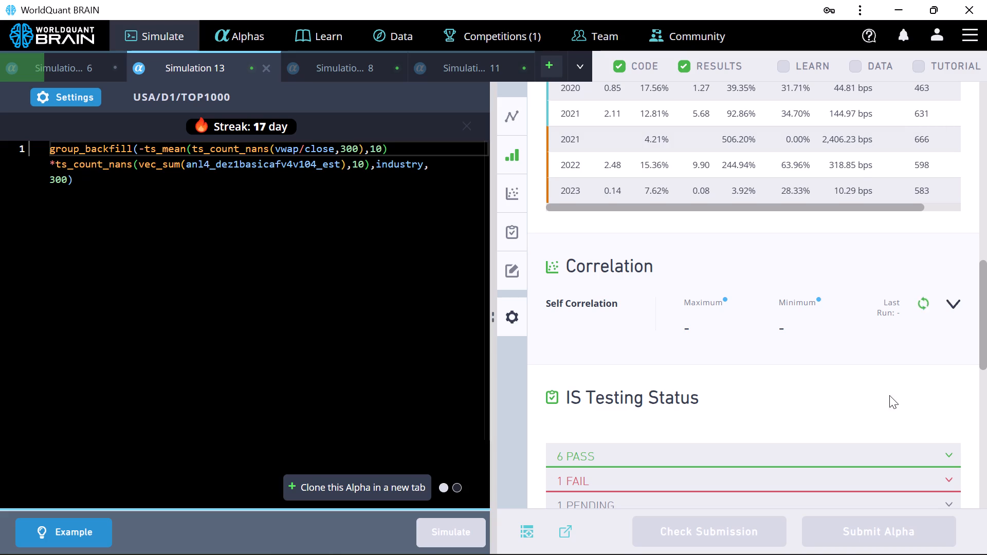
{"action": "scroll", "coordinate": [875, 396], "scroll_direction": "down", "scroll_amount": 1}
{"action": "left_click", "coordinate": [948, 401]}
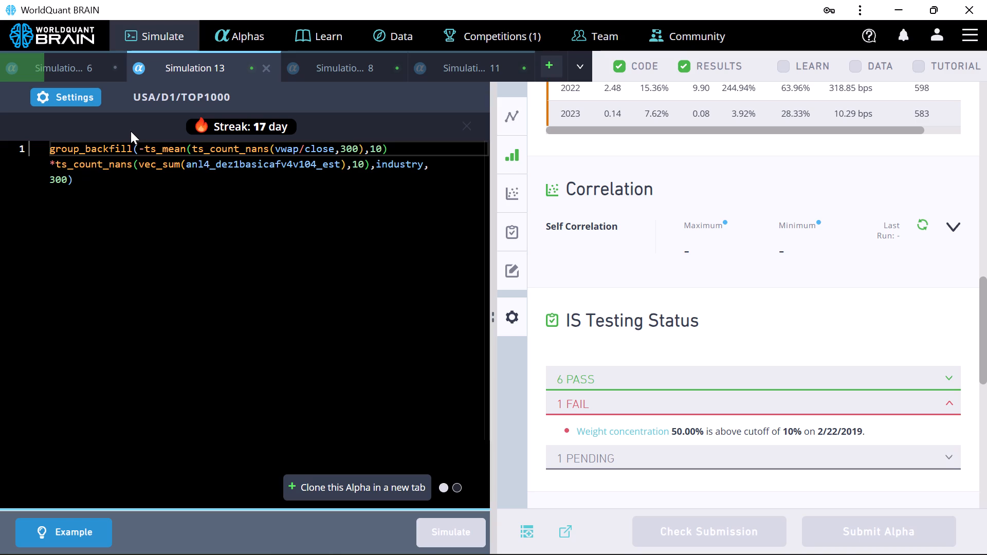
Rerun Simulation 13 with truncation 0.02, a test period of 0 years and NaN handling On.
{"action": "left_click", "coordinate": [46, 94]}
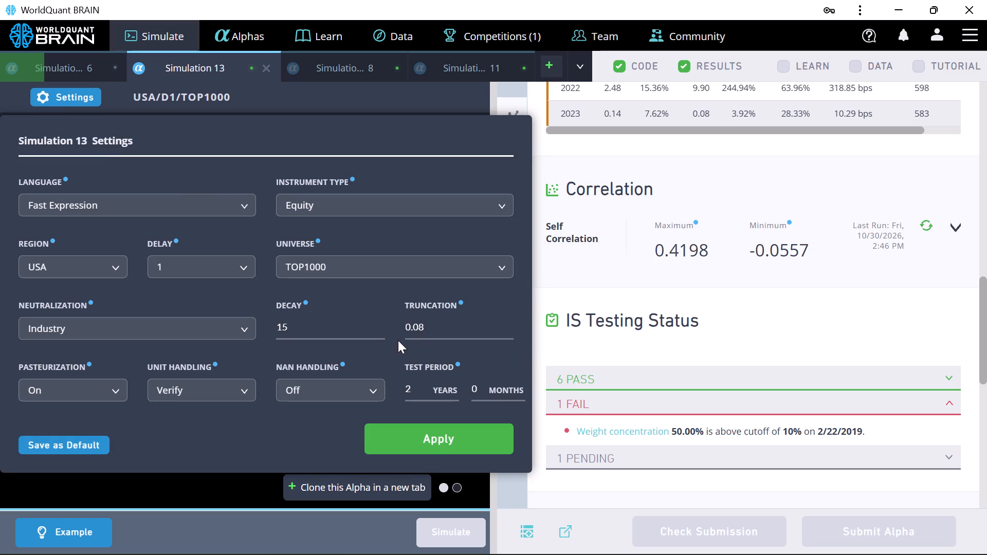
{"action": "triple_click", "coordinate": [507, 330]}
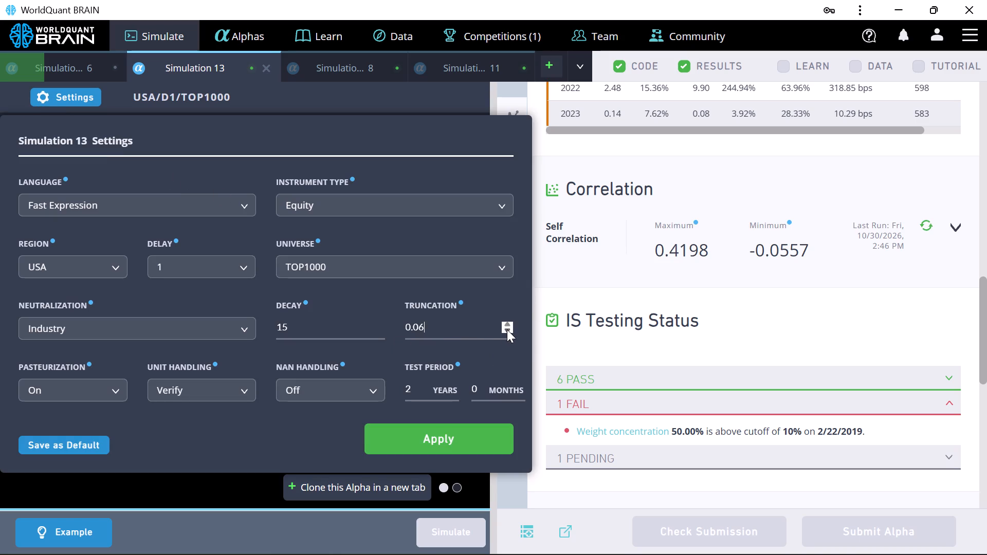
{"action": "left_click", "coordinate": [507, 329]}
{"action": "double_click", "coordinate": [506, 328]}
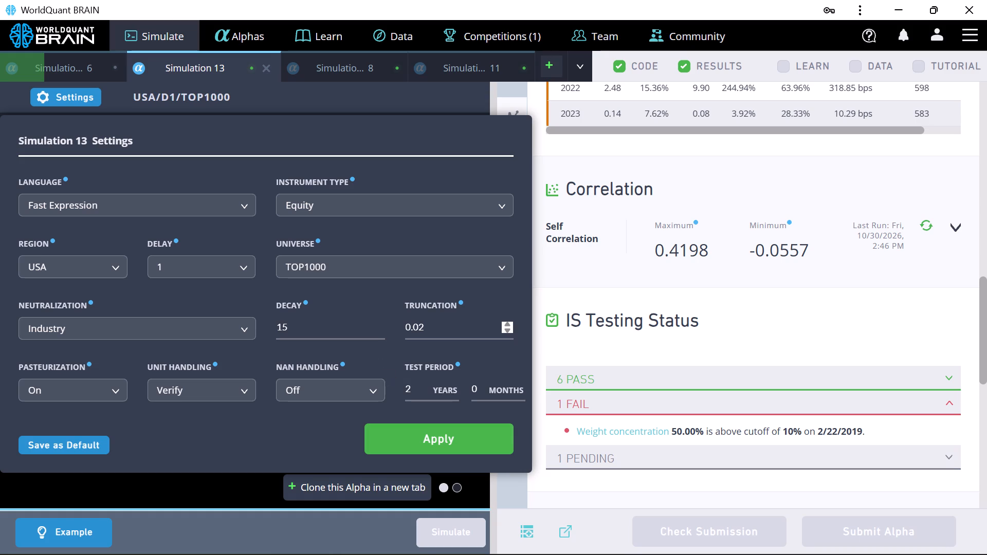
{"action": "left_click", "coordinate": [417, 386]}
{"action": "key", "text": "BackSpace"}
{"action": "key", "text": "0"}
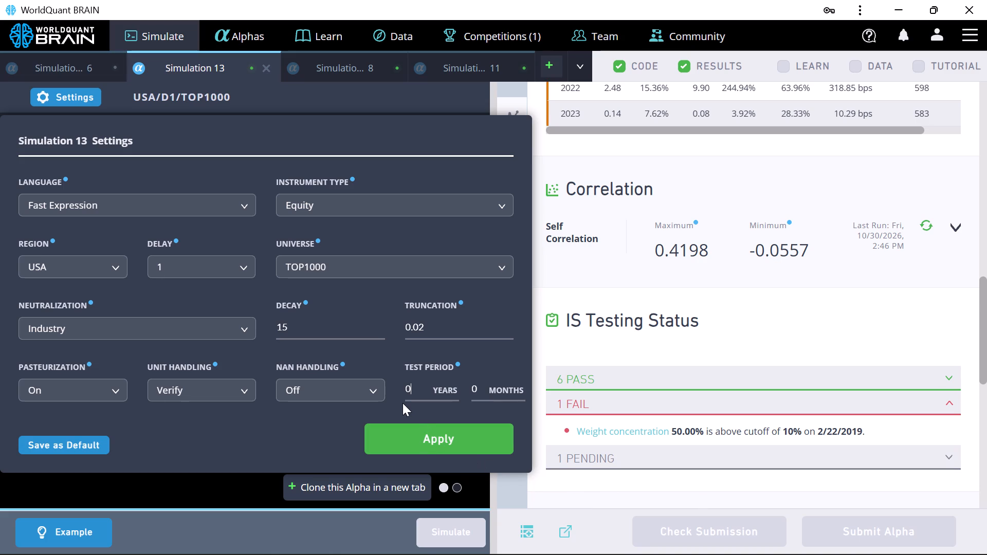
{"action": "left_click", "coordinate": [375, 392]}
{"action": "left_click", "coordinate": [361, 416]}
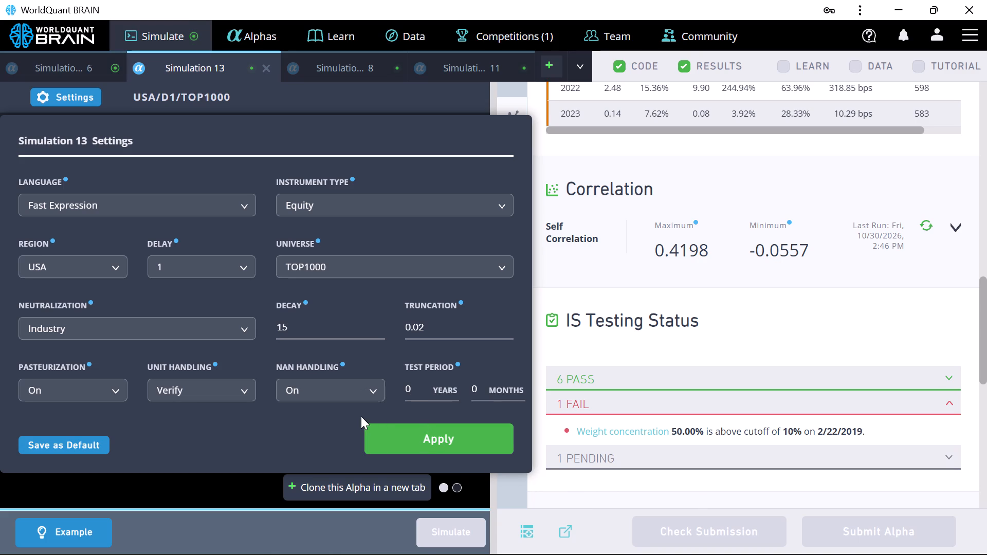
{"action": "left_click", "coordinate": [393, 441]}
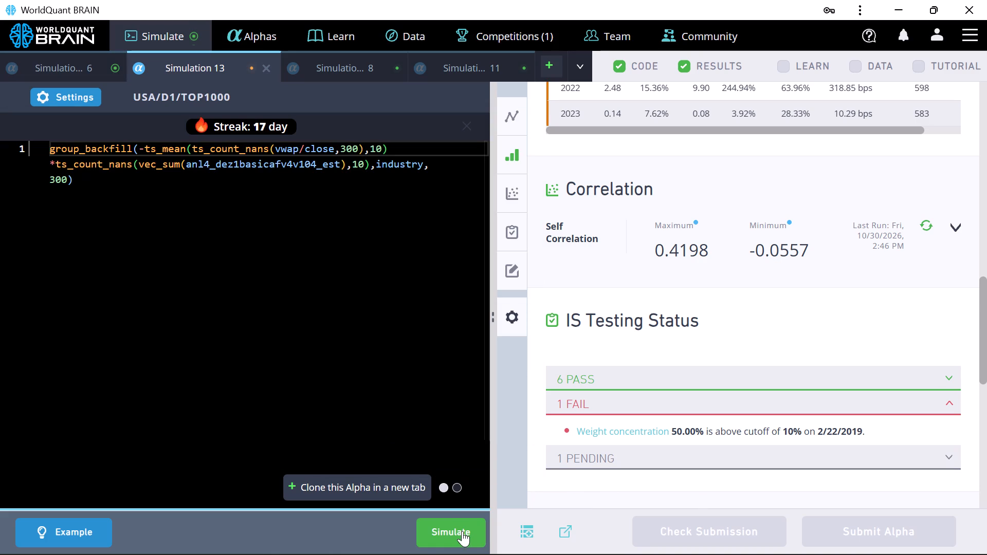
{"action": "left_click", "coordinate": [462, 531]}
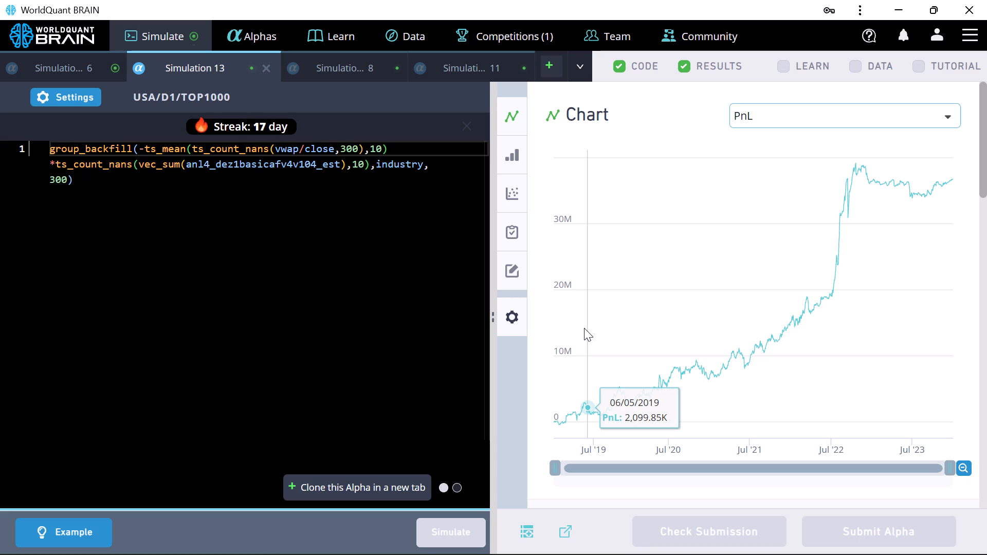
Review Simulation 13's IS Summary and failed IS tests, and rerun the simulation with NaN handling Off.
{"action": "scroll", "coordinate": [711, 339], "scroll_direction": "down", "scroll_amount": 4}
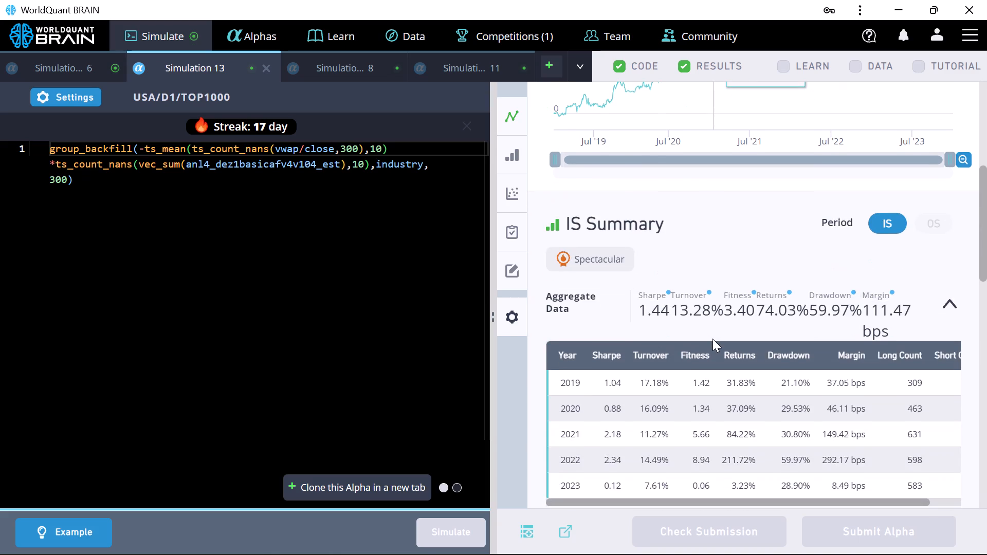
{"action": "scroll", "coordinate": [712, 339], "scroll_direction": "down", "scroll_amount": 6}
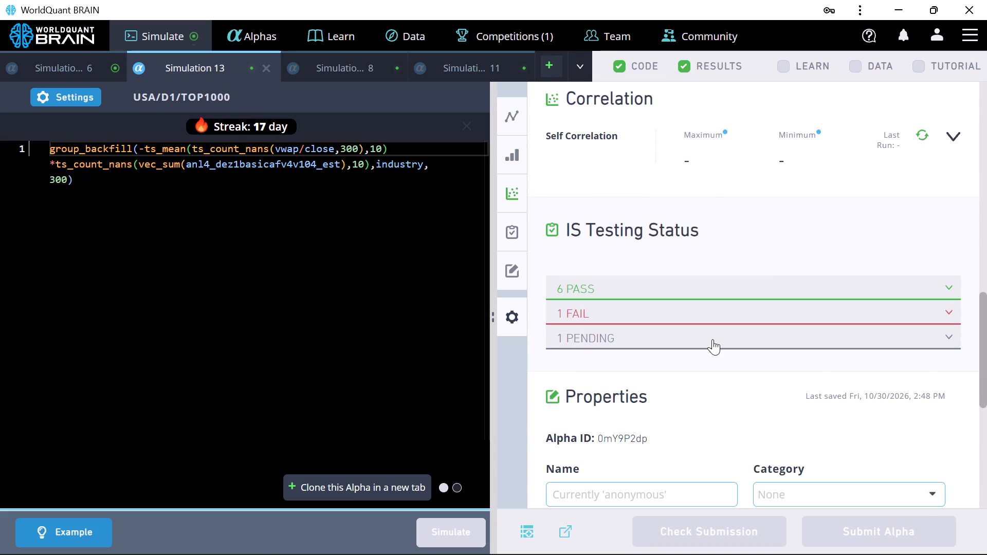
{"action": "left_click", "coordinate": [952, 312]}
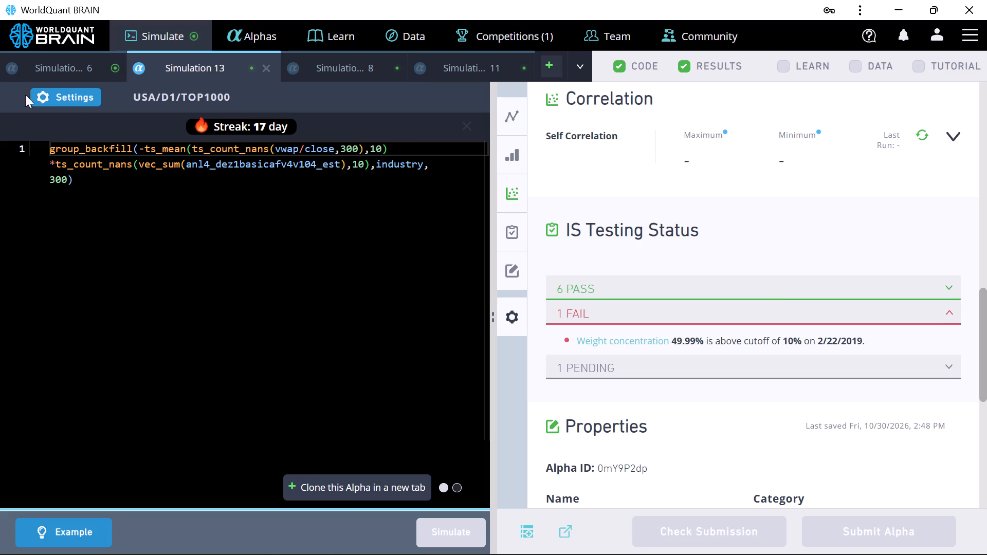
{"action": "left_click", "coordinate": [60, 100]}
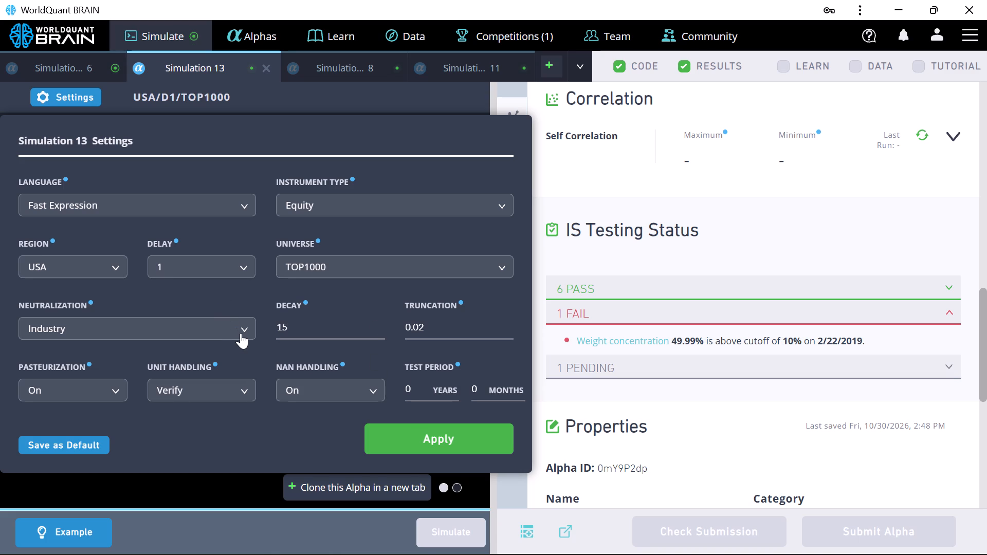
{"action": "left_click", "coordinate": [374, 387]}
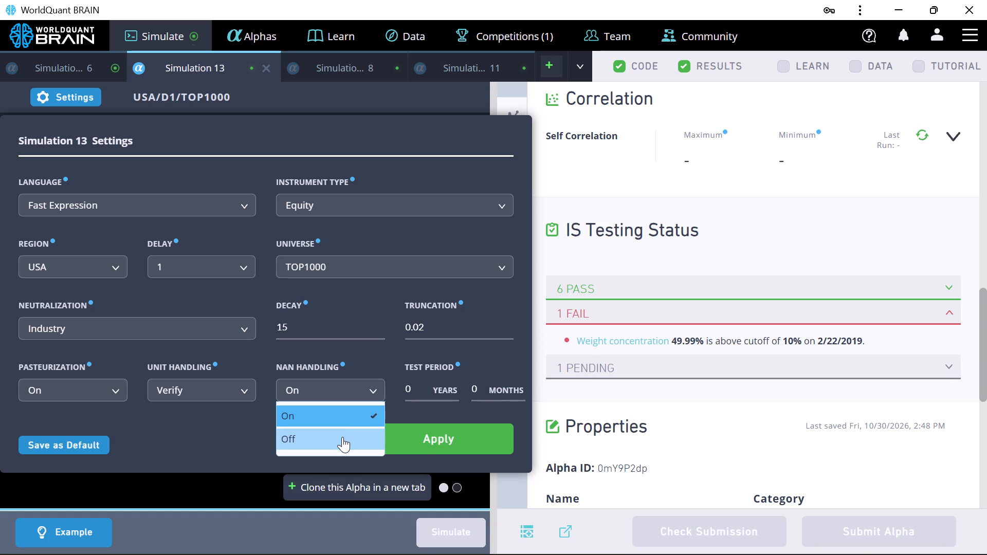
{"action": "left_click", "coordinate": [342, 437]}
{"action": "left_click", "coordinate": [414, 438]}
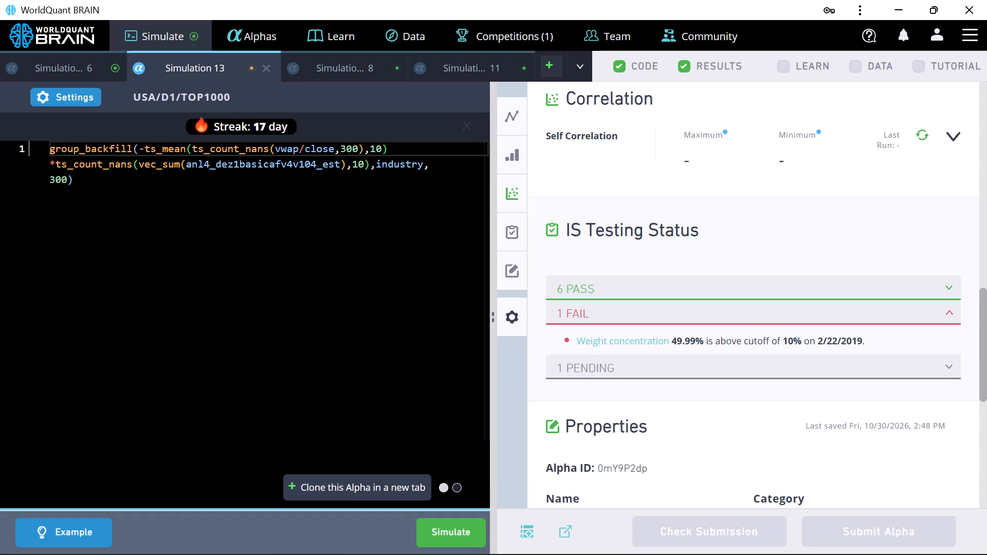
{"action": "left_click", "coordinate": [463, 533]}
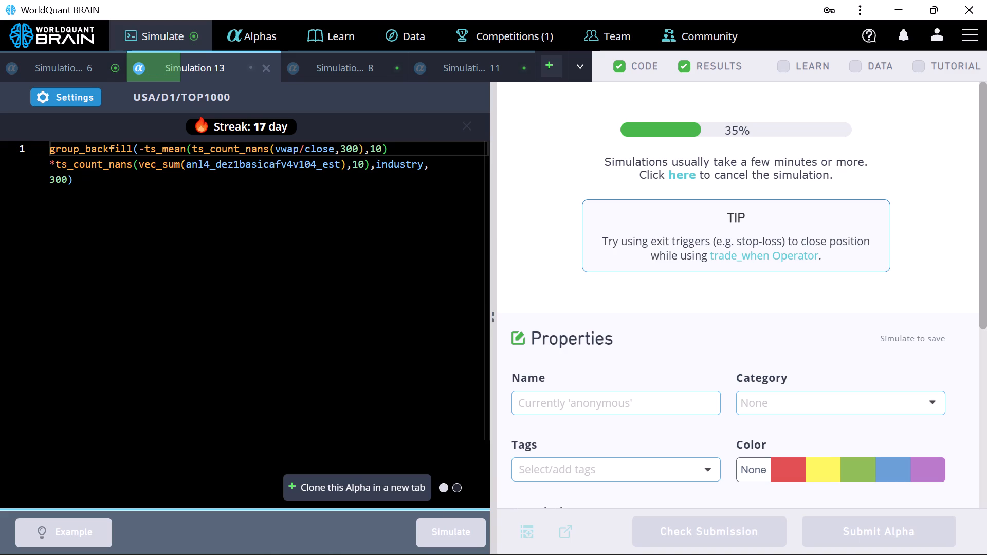
Review Simulation 6's results and failed IS tests, and rerun the simulation with a test period of 1 year.
{"action": "left_click", "coordinate": [96, 59]}
{"action": "scroll", "coordinate": [441, 247], "scroll_direction": "down", "scroll_amount": 1}
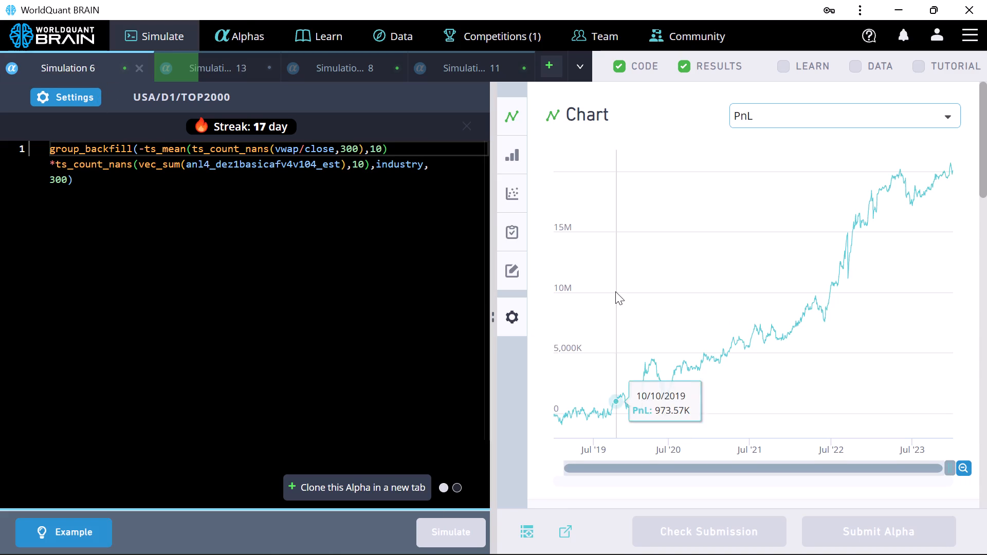
{"action": "scroll", "coordinate": [615, 291], "scroll_direction": "down", "scroll_amount": 11}
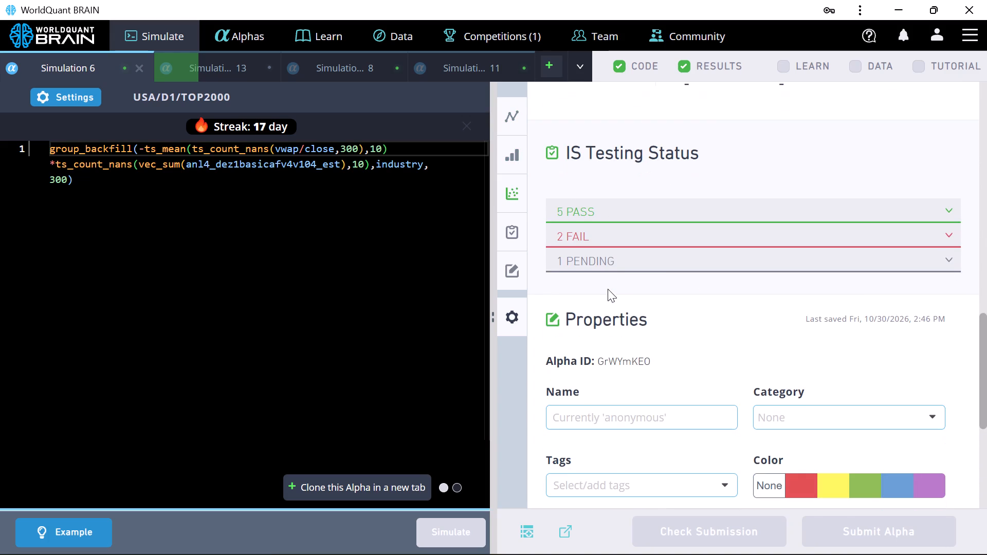
{"action": "left_click", "coordinate": [946, 233]}
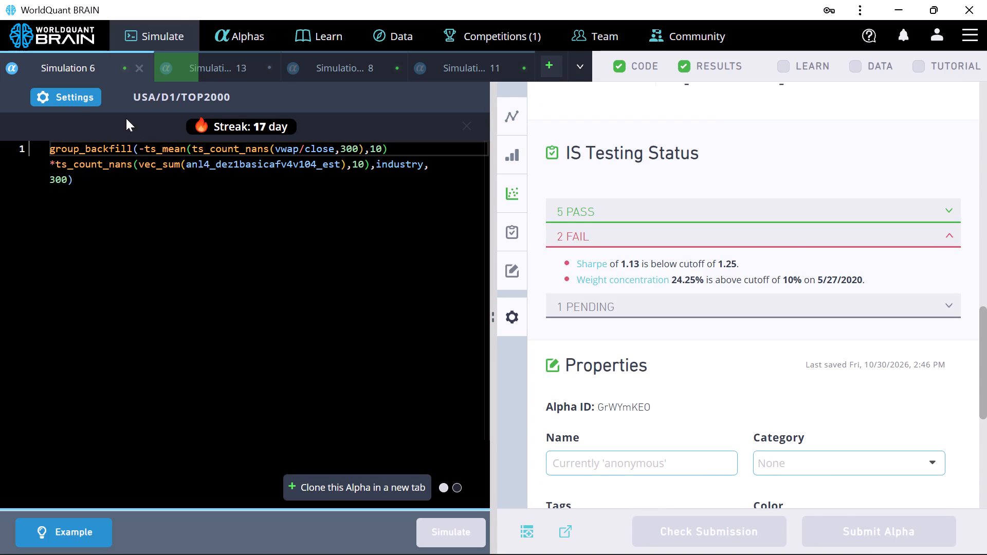
{"action": "left_click", "coordinate": [58, 94]}
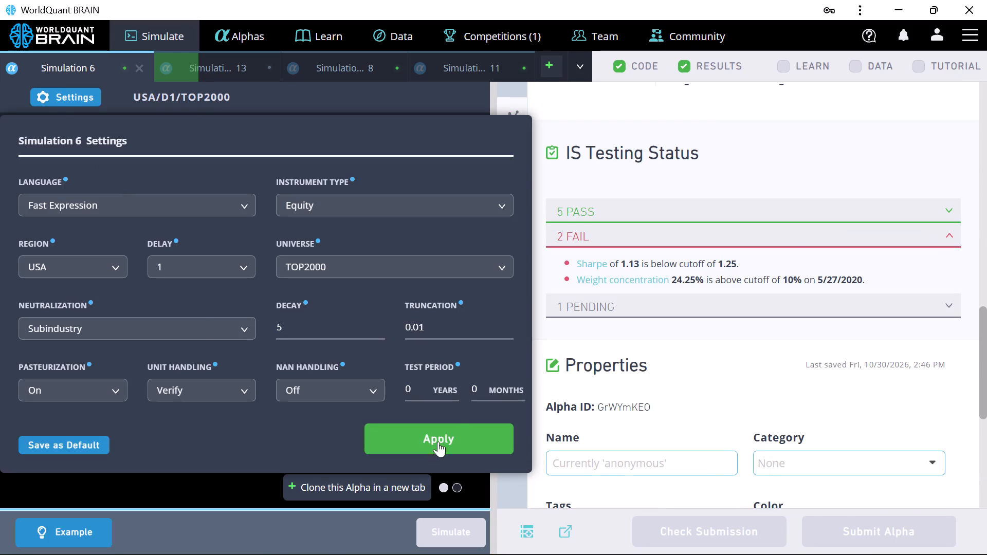
{"action": "left_click", "coordinate": [376, 385]}
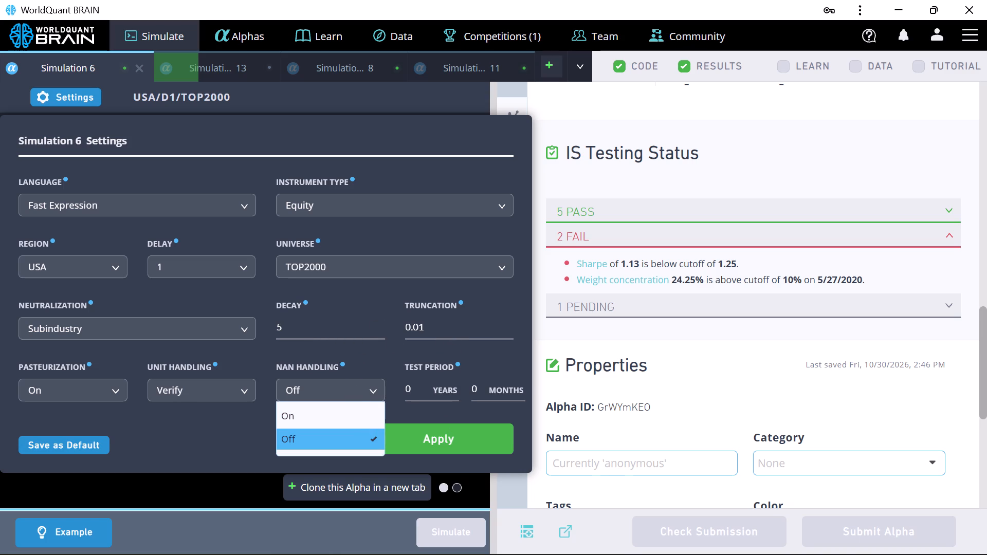
{"action": "left_click", "coordinate": [417, 392]}
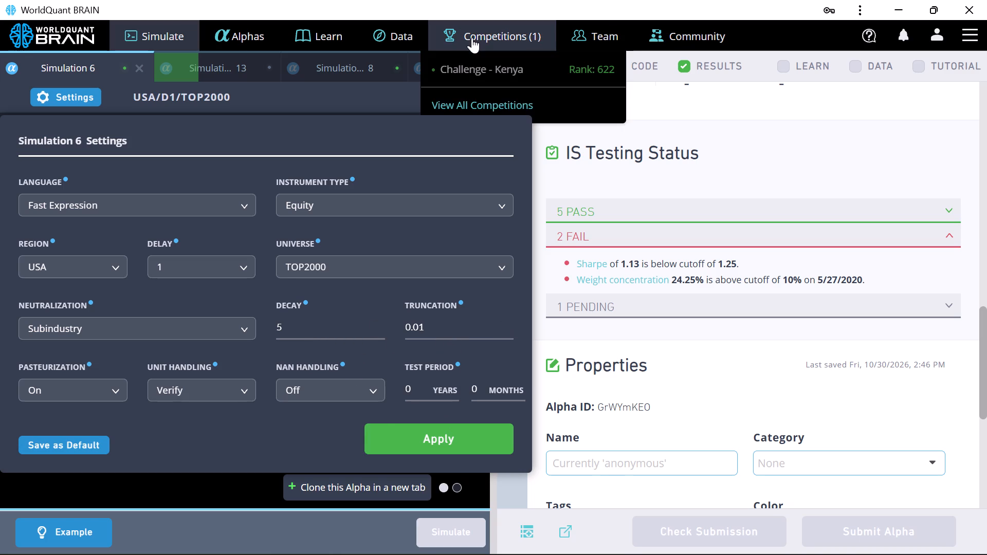
{"action": "key", "text": "BackSpace"}
{"action": "key", "text": "1"}
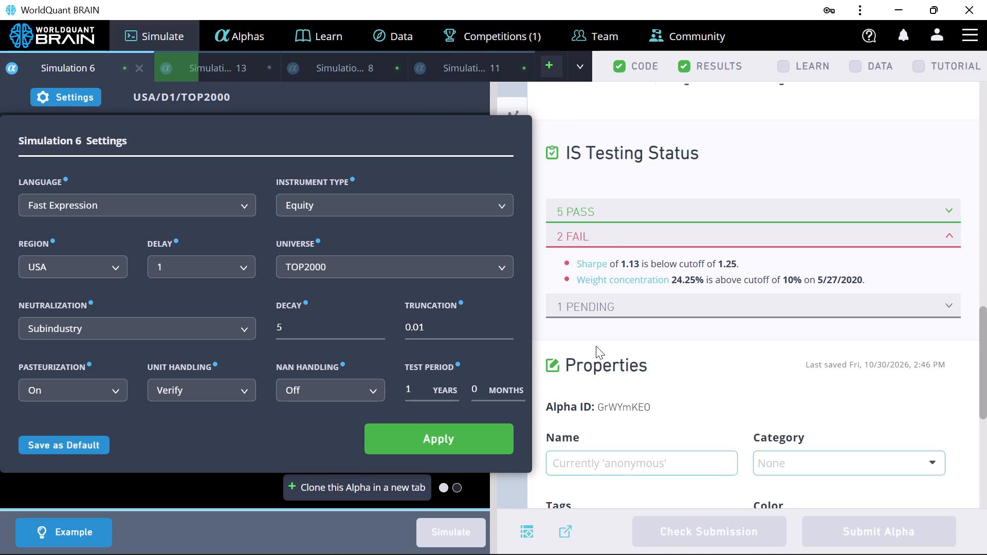
{"action": "left_click", "coordinate": [504, 443]}
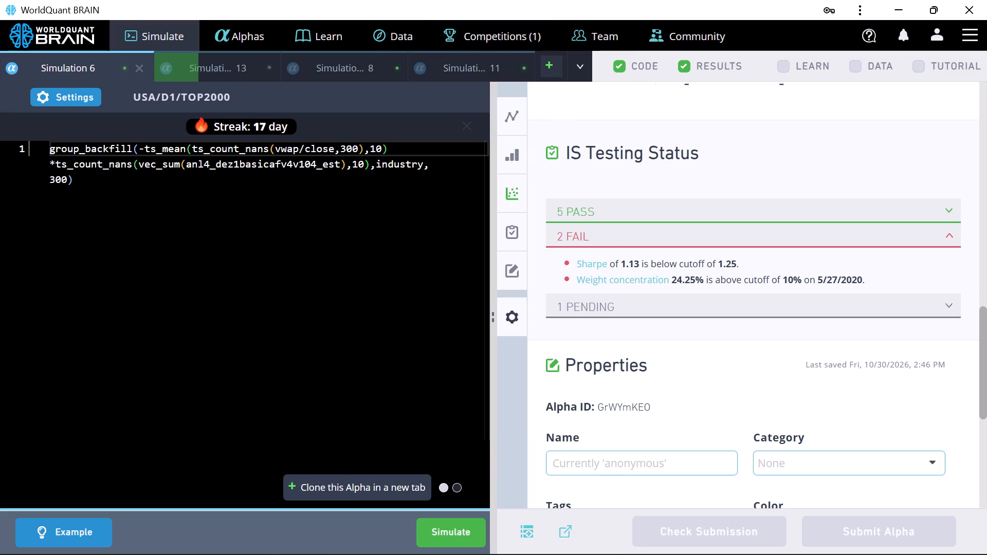
{"action": "left_click", "coordinate": [456, 534]}
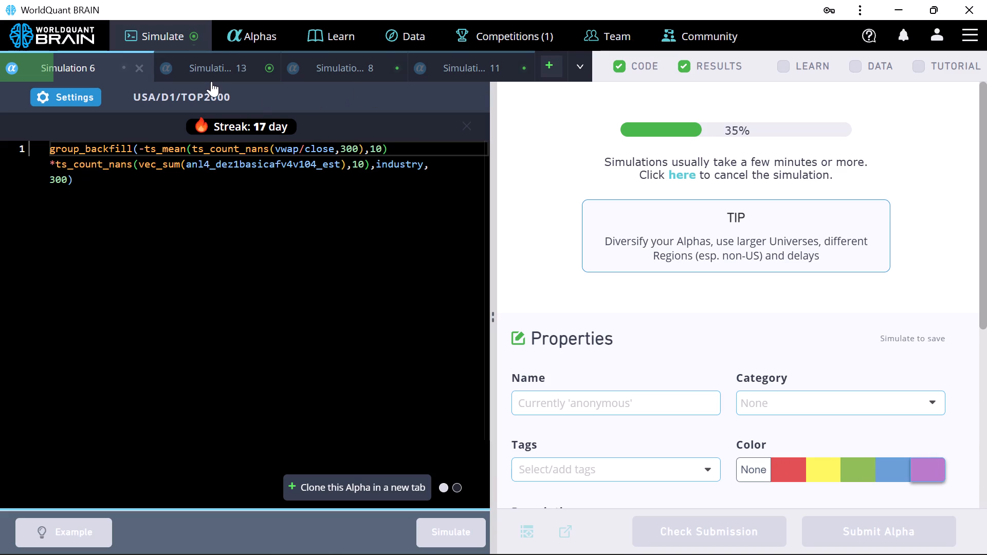
Review Simulation 13's results and failed IS tests, and rerun the simulation with a test period of 4 years.
{"action": "left_click", "coordinate": [216, 69]}
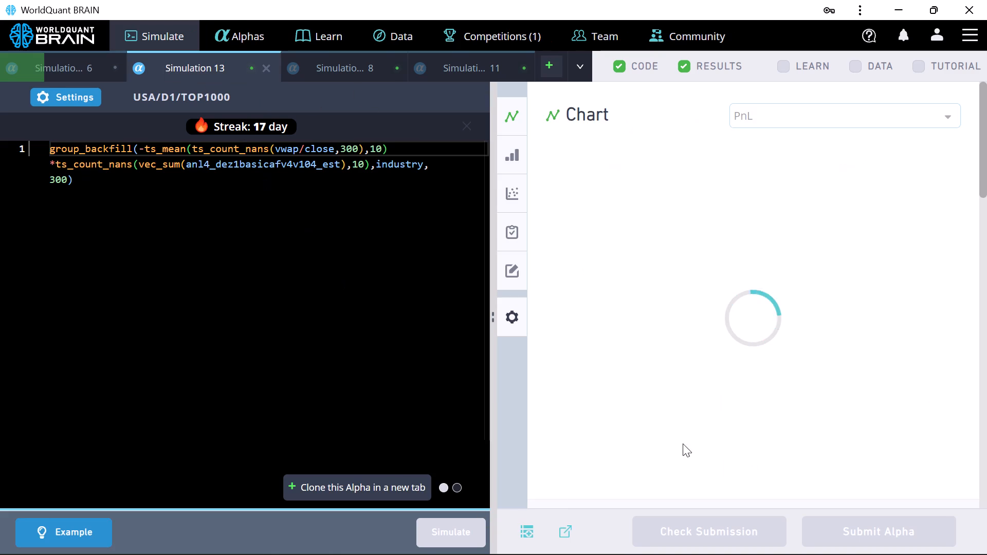
{"action": "scroll", "coordinate": [741, 375], "scroll_direction": "down", "scroll_amount": 6}
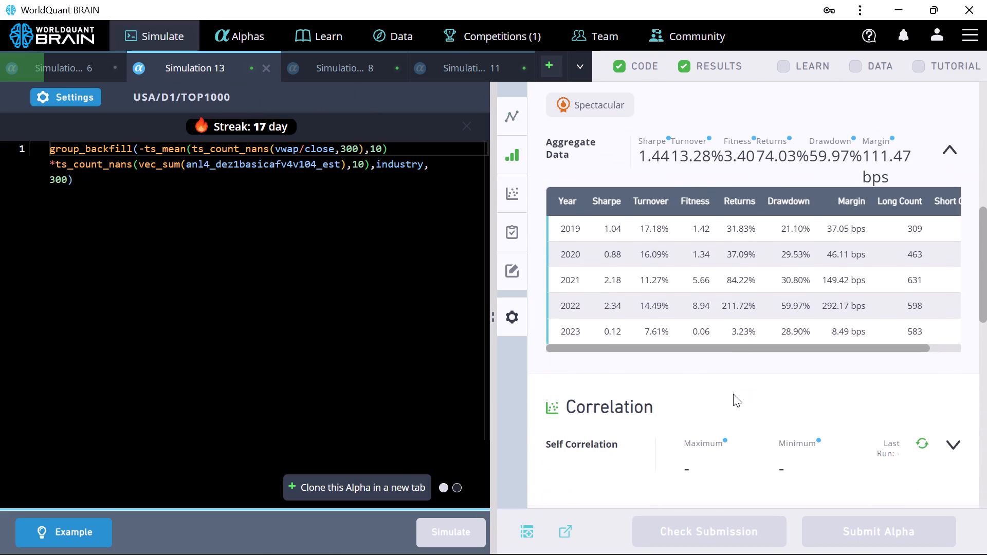
{"action": "scroll", "coordinate": [730, 398], "scroll_direction": "down", "scroll_amount": 3}
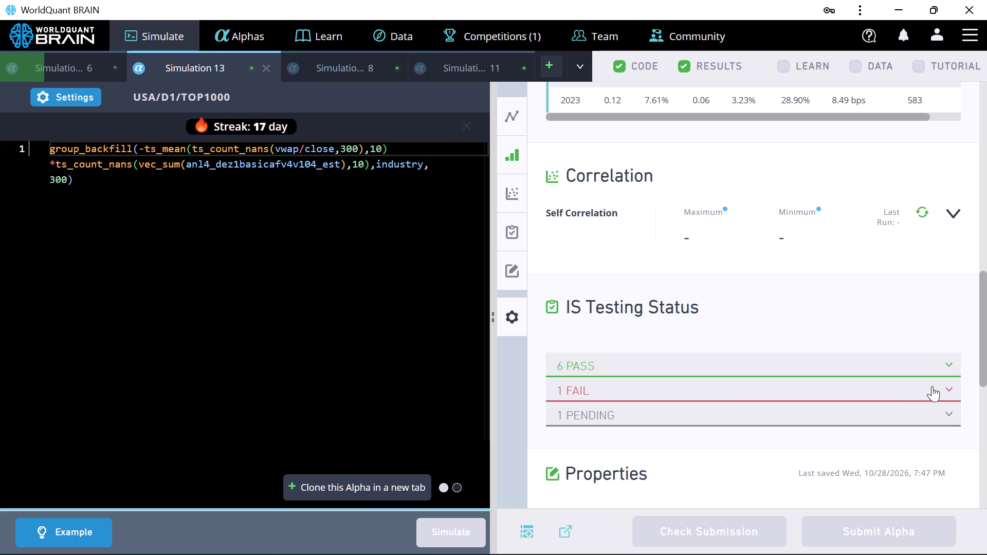
{"action": "left_click", "coordinate": [953, 385]}
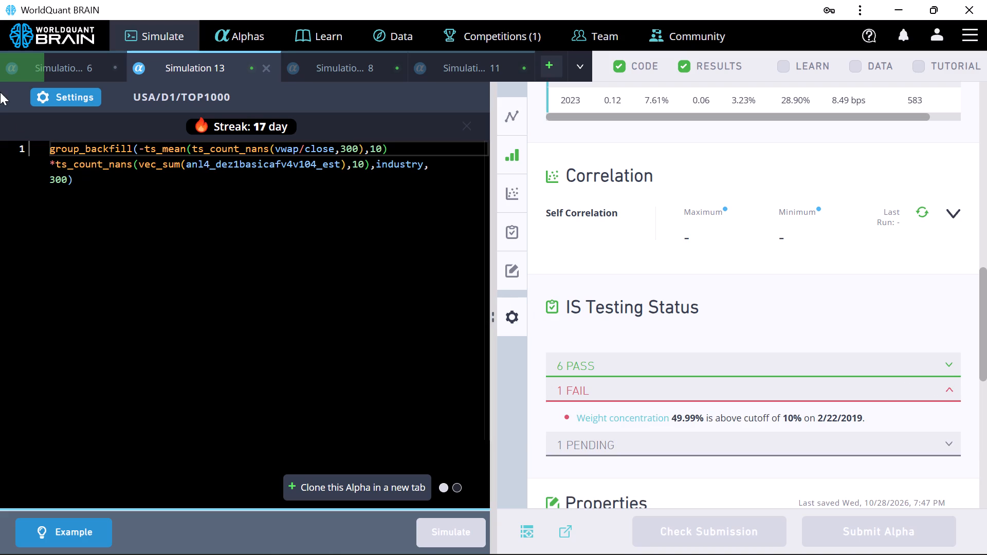
{"action": "left_click", "coordinate": [60, 94]}
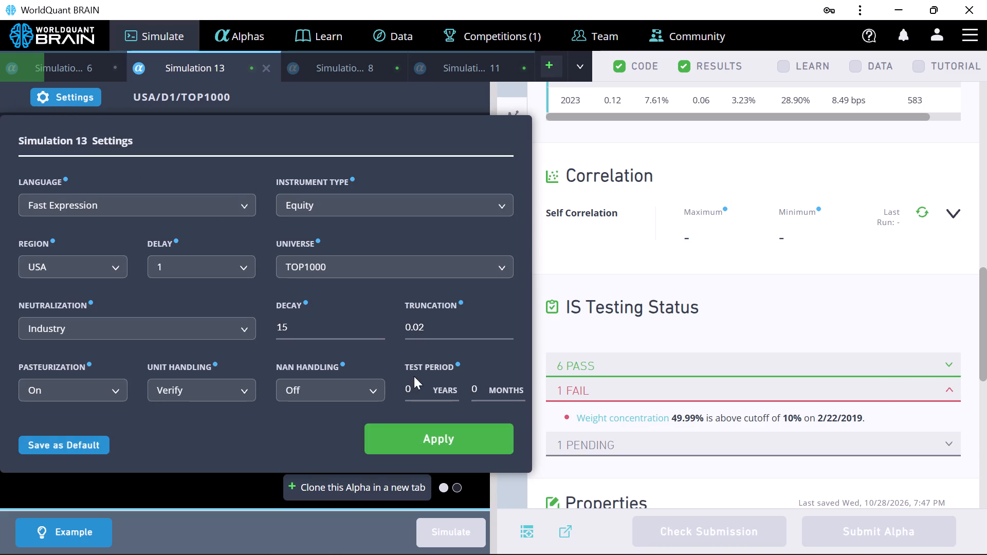
{"action": "left_click", "coordinate": [421, 389]}
{"action": "key", "text": "BackSpace"}
{"action": "key", "text": "4"}
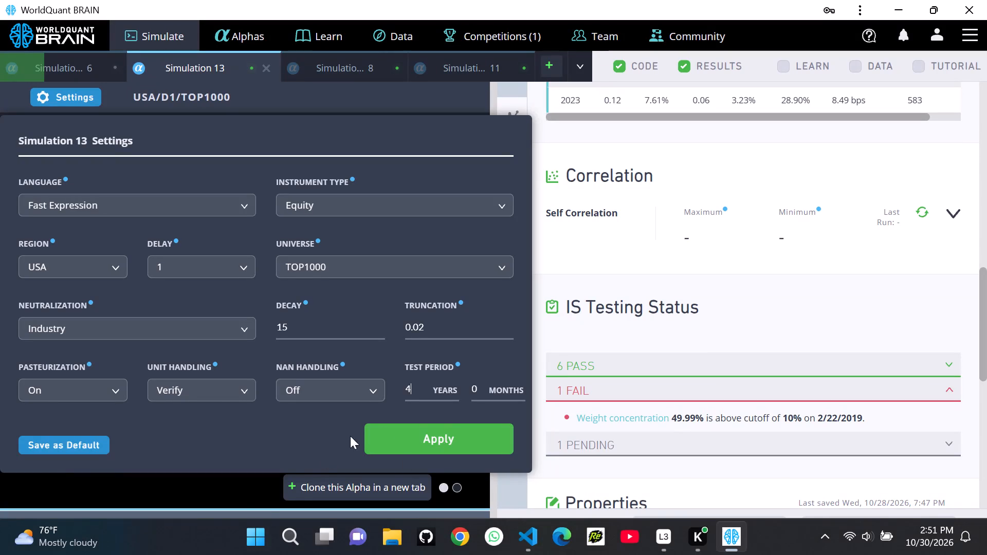
{"action": "left_click", "coordinate": [469, 450]}
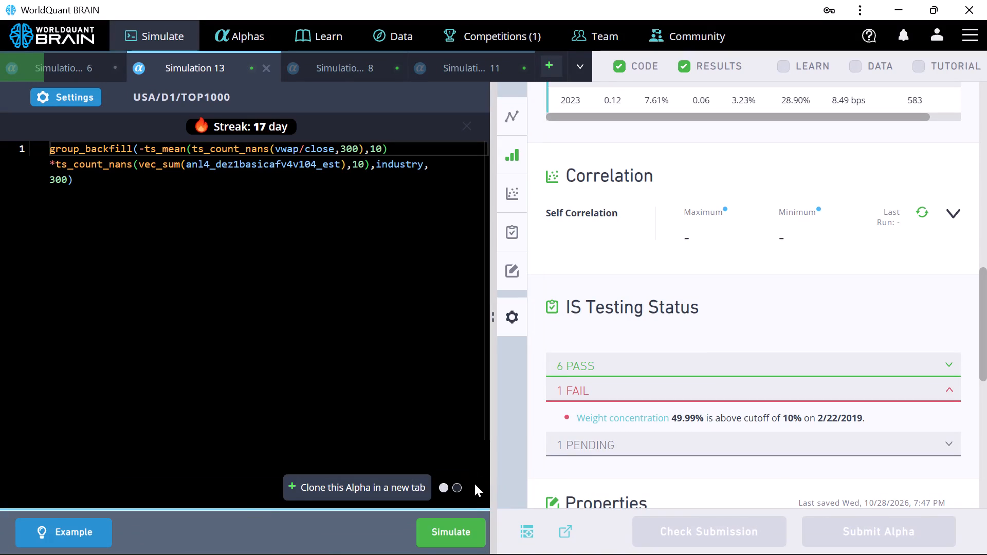
{"action": "left_click", "coordinate": [475, 520]}
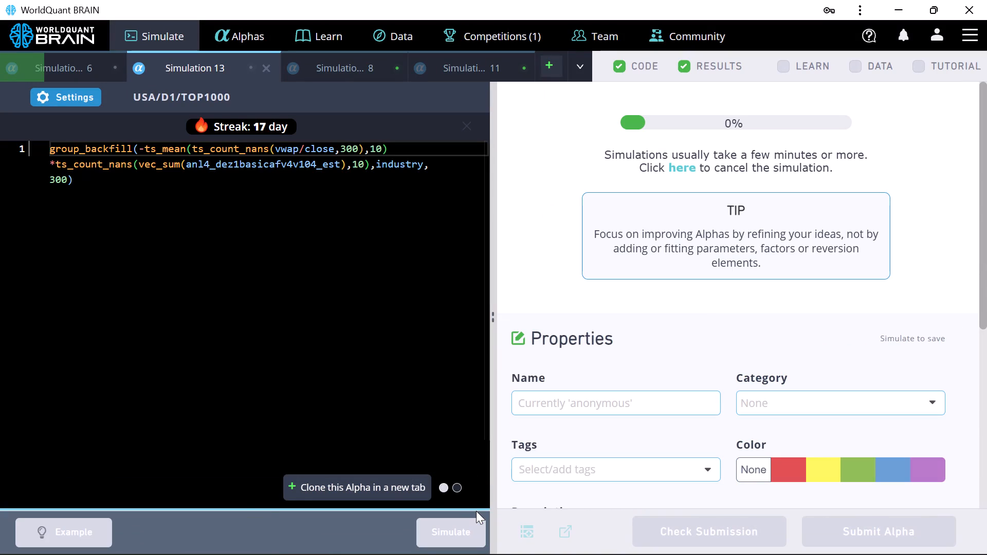
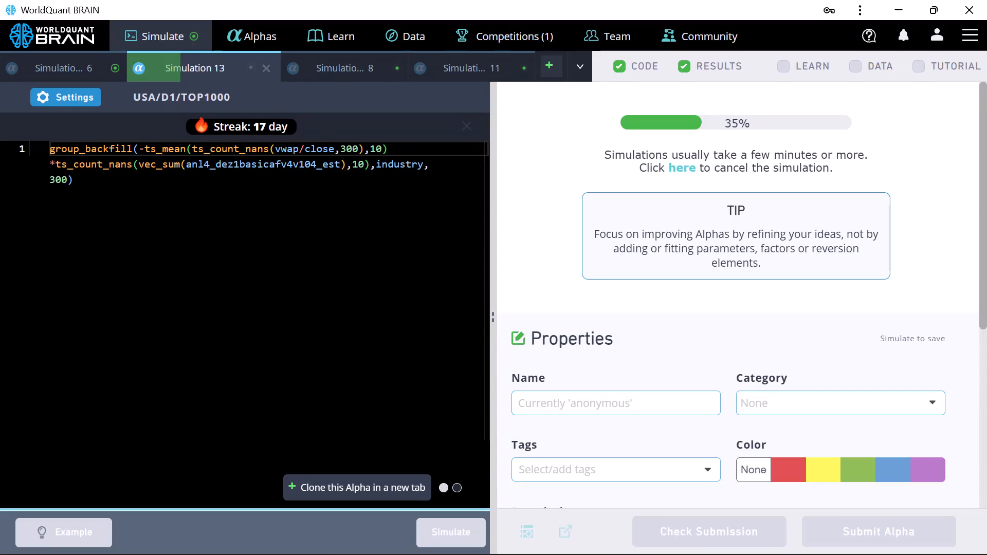
Show the test period results of Simulation 6 and examine its yearly statistics and failed IS tests.
{"action": "left_click", "coordinate": [54, 69]}
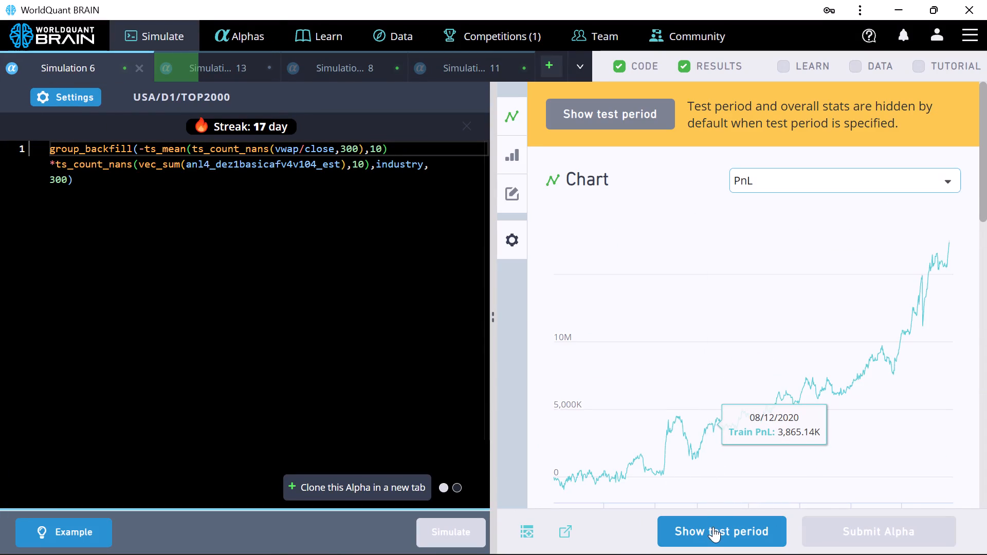
{"action": "left_click", "coordinate": [715, 529]}
{"action": "scroll", "coordinate": [706, 451], "scroll_direction": "down", "scroll_amount": 9}
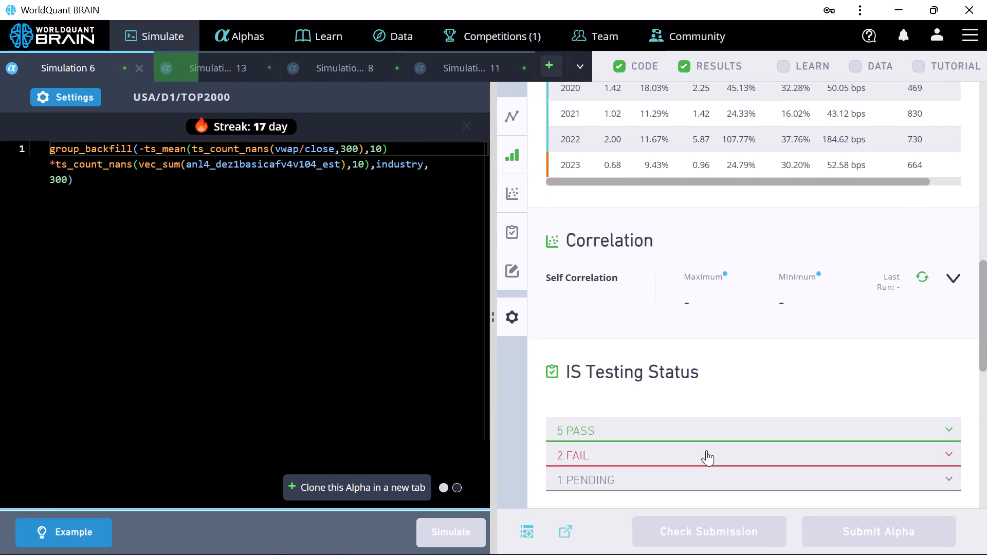
{"action": "scroll", "coordinate": [706, 450], "scroll_direction": "up", "scroll_amount": 2}
{"action": "scroll", "coordinate": [706, 450], "scroll_direction": "down", "scroll_amount": 3}
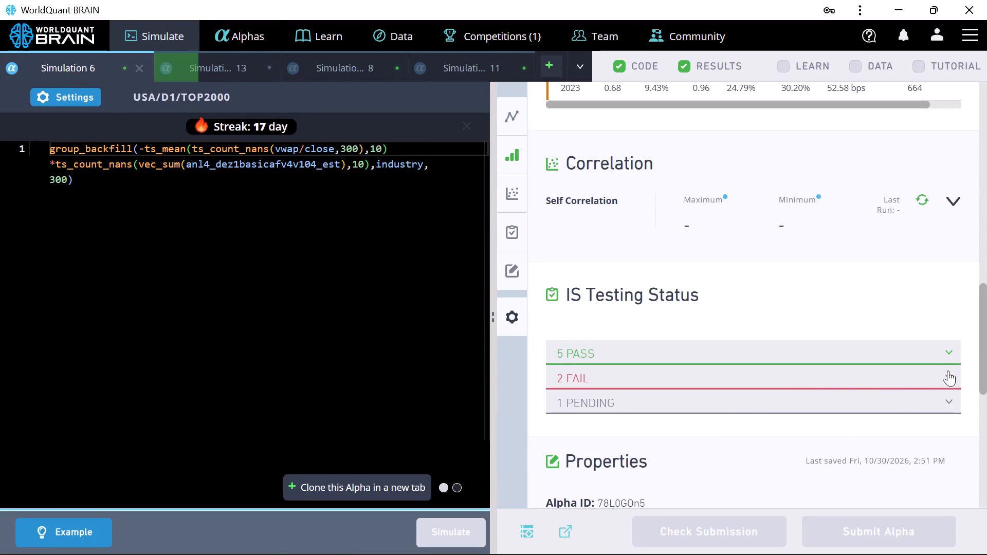
{"action": "left_click", "coordinate": [948, 376]}
{"action": "left_click", "coordinate": [946, 377]}
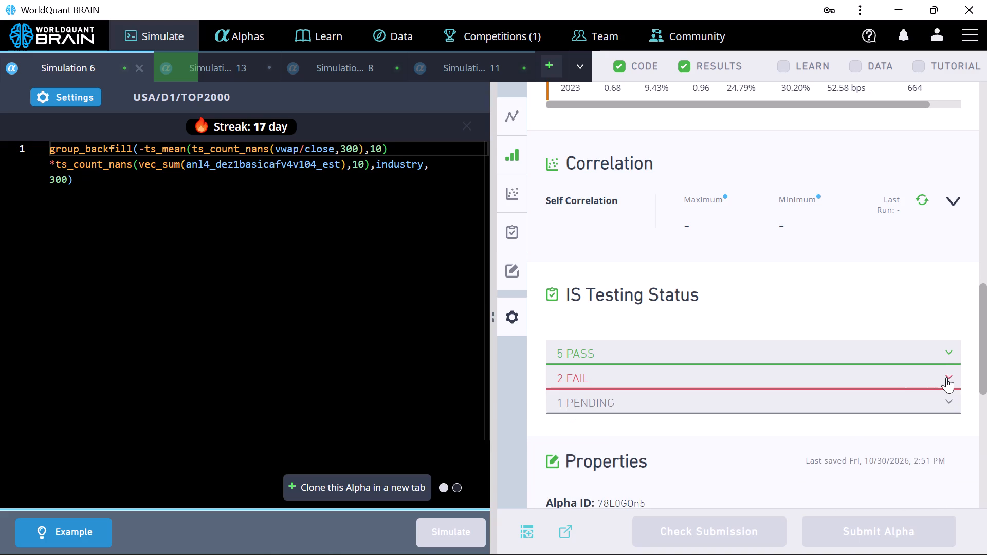
{"action": "left_click", "coordinate": [946, 377]}
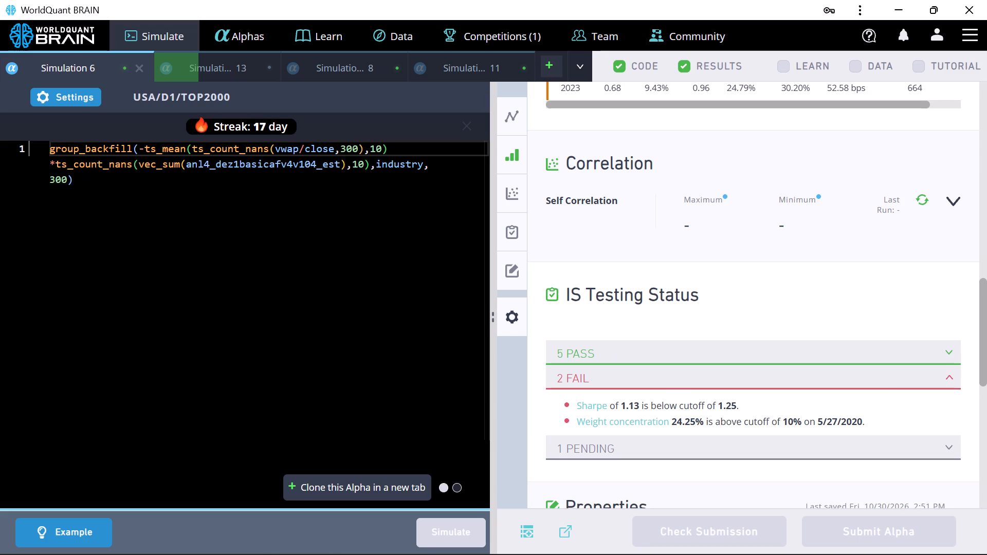
Rerun Simulation 6 with a test period of 2 years, keeping Subindustry neutralization.
{"action": "left_click", "coordinate": [86, 97]}
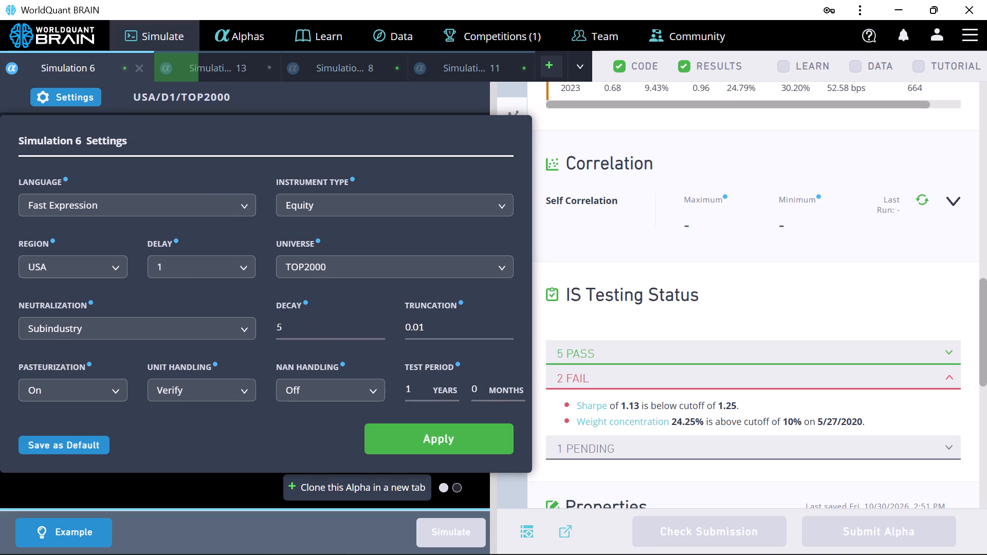
{"action": "left_click", "coordinate": [246, 328]}
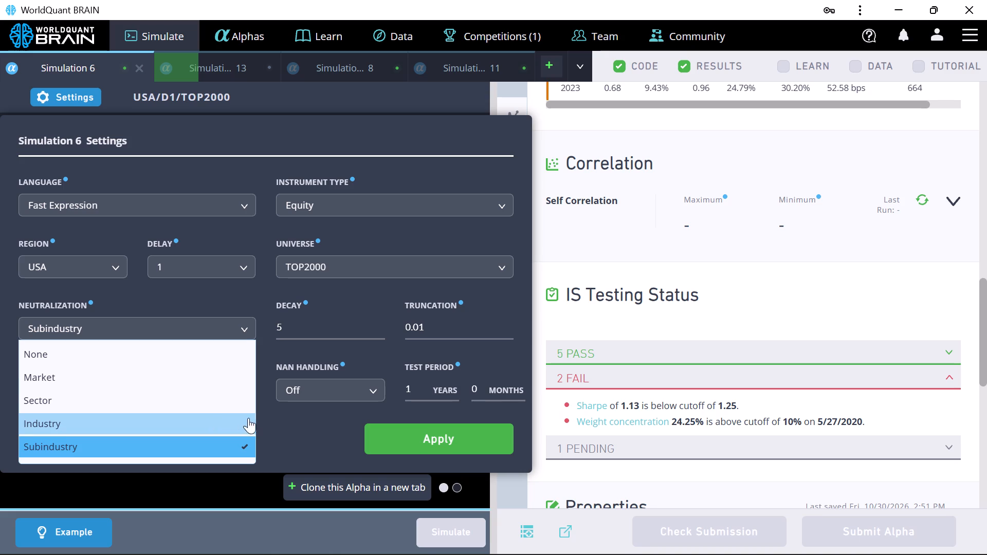
{"action": "left_click", "coordinate": [302, 424]}
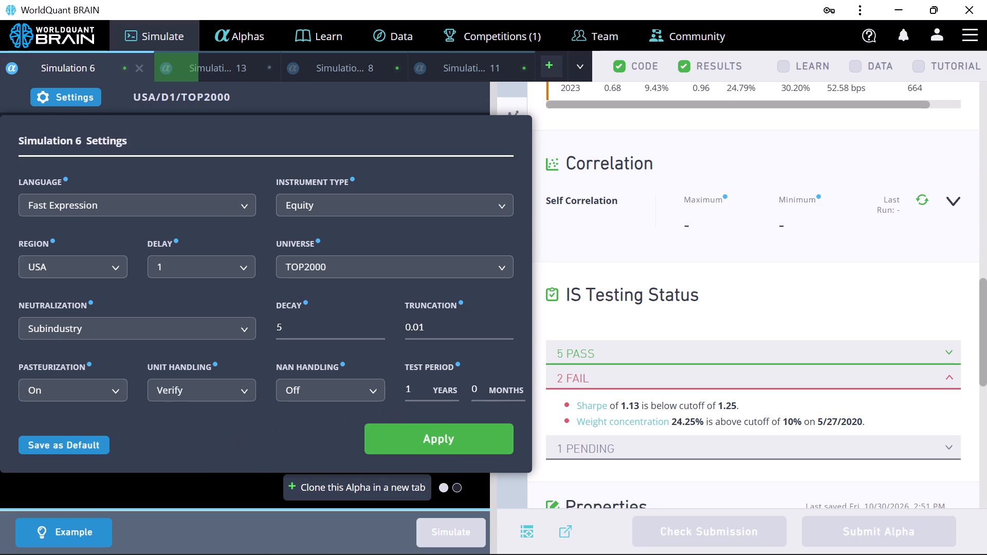
{"action": "left_click", "coordinate": [411, 390]}
{"action": "key", "text": "BackSpace"}
{"action": "key", "text": "2"}
{"action": "left_click", "coordinate": [502, 437]}
{"action": "left_click", "coordinate": [441, 529]}
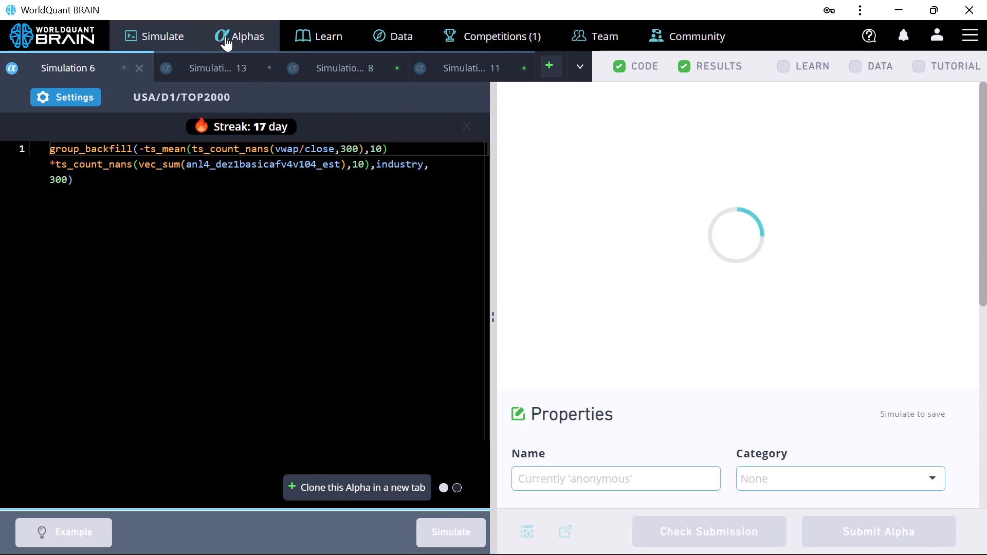
Review Simulation 8's PnL chart, IS Summary and failed IS tests, and run its self-correlation check.
{"action": "left_click", "coordinate": [228, 63]}
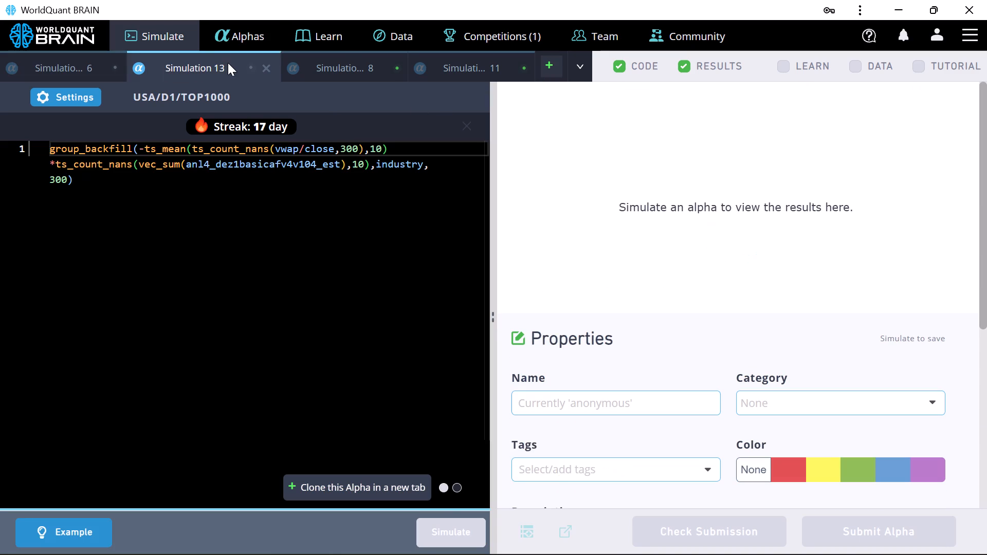
{"action": "left_click", "coordinate": [359, 63]}
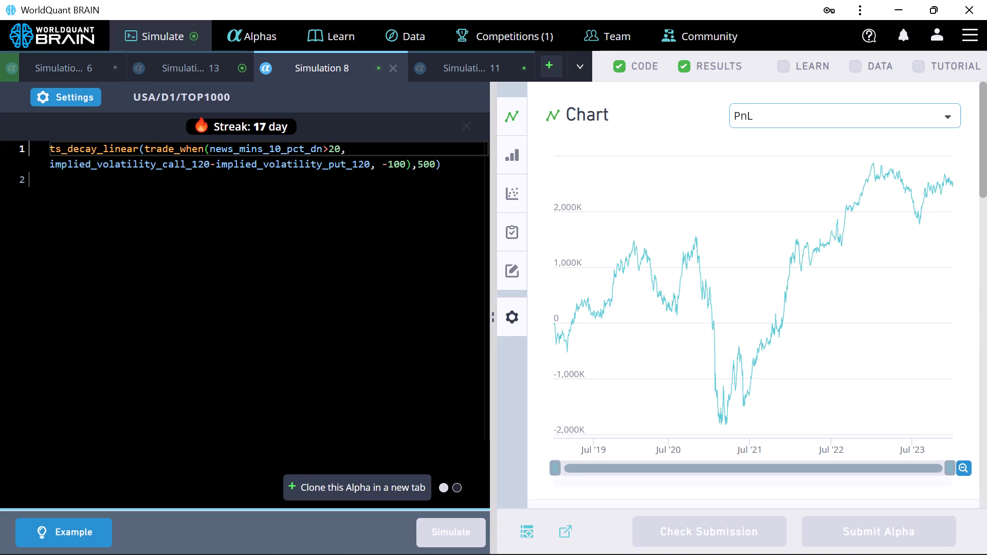
{"action": "scroll", "coordinate": [651, 277], "scroll_direction": "down", "scroll_amount": 4}
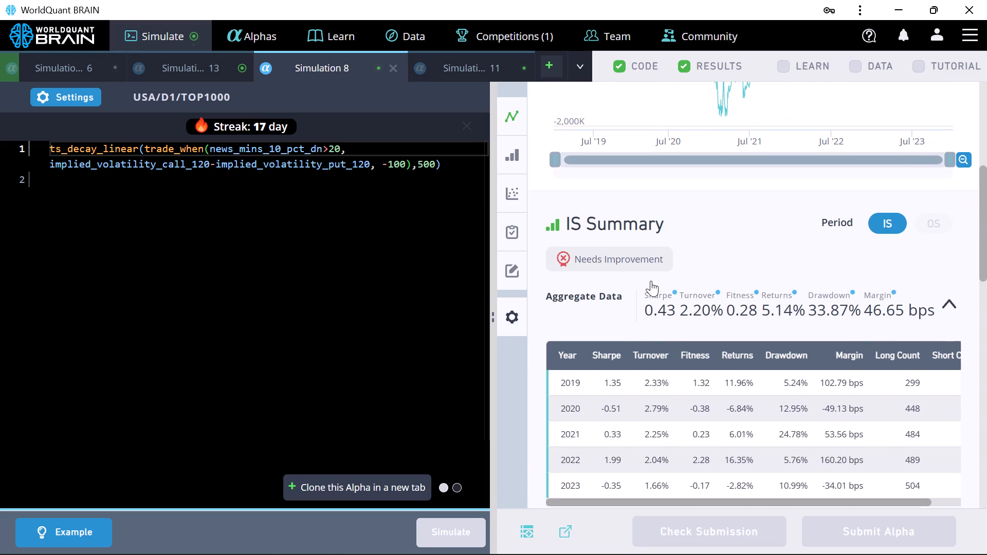
{"action": "scroll", "coordinate": [651, 281], "scroll_direction": "down", "scroll_amount": 5}
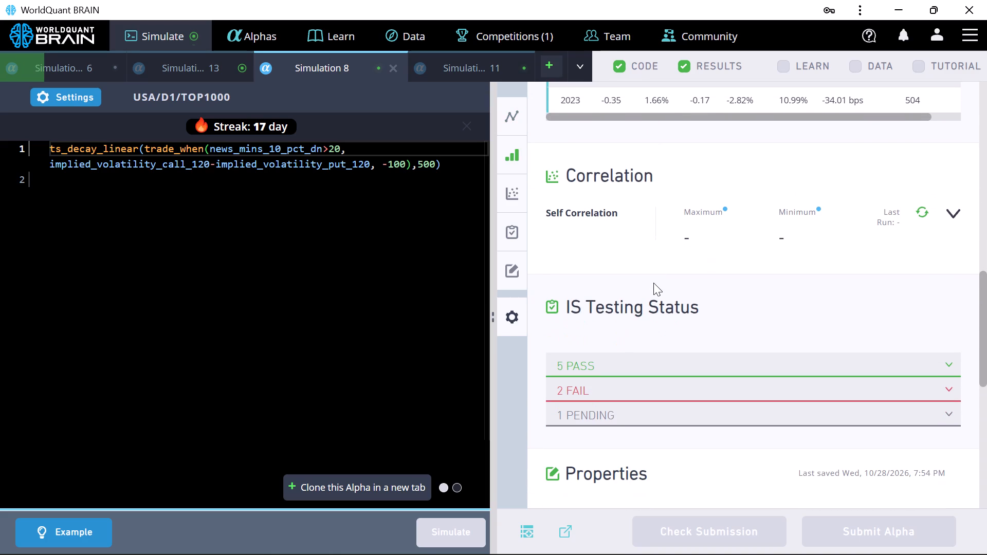
{"action": "left_click", "coordinate": [943, 388]}
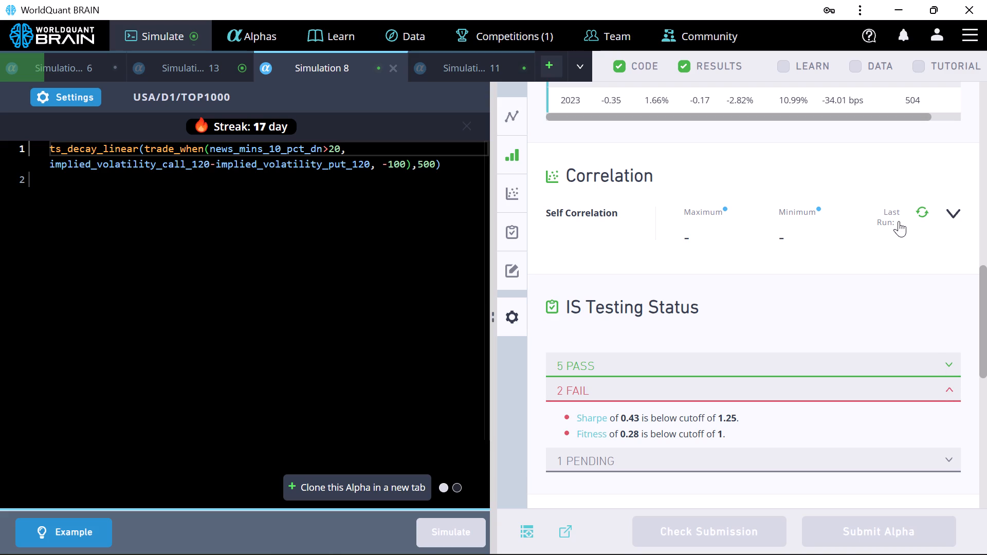
{"action": "left_click", "coordinate": [917, 211]}
Rerun Simulation 8 with truncation 0.01 and decay 31.
{"action": "left_click", "coordinate": [84, 91]}
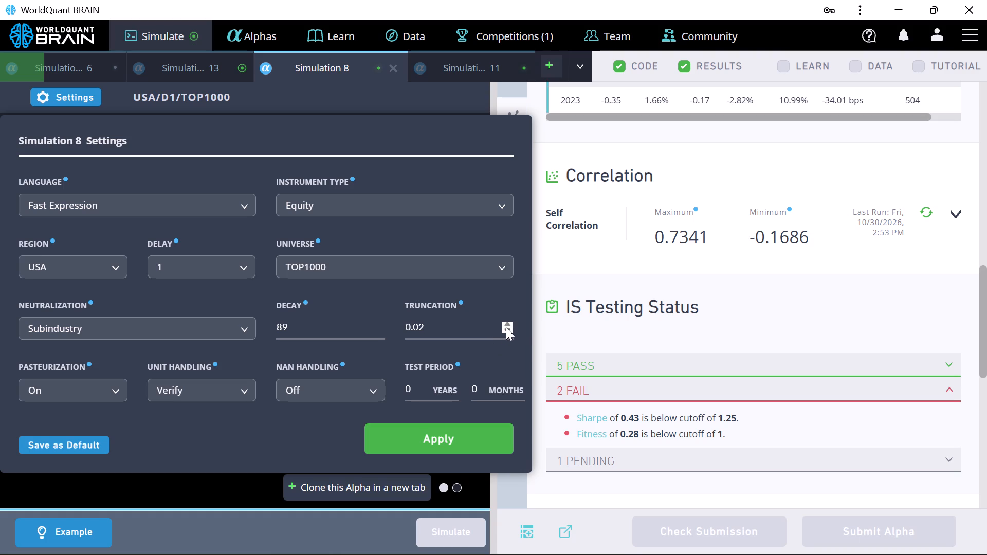
{"action": "left_click", "coordinate": [506, 327]}
{"action": "left_click", "coordinate": [380, 326]}
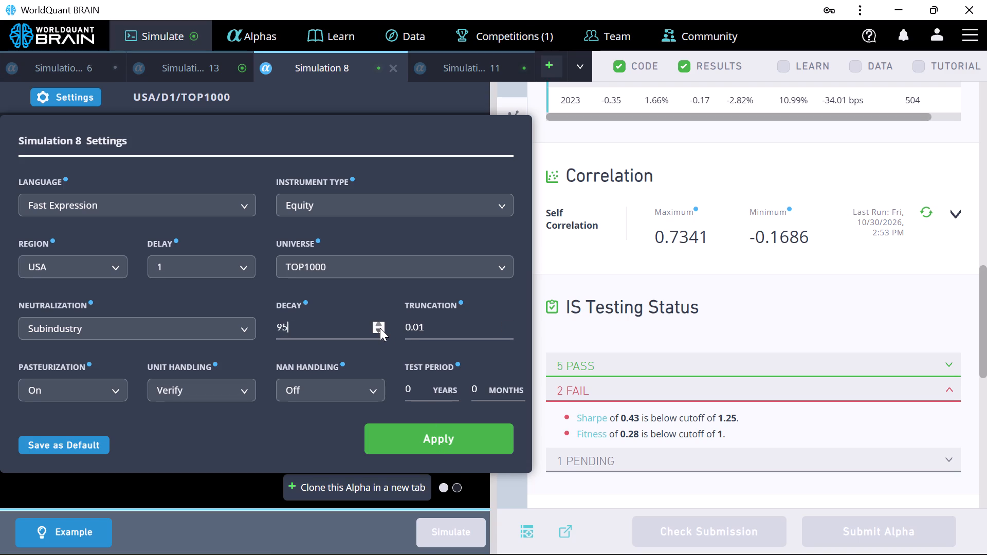
{"action": "left_click", "coordinate": [380, 330]}
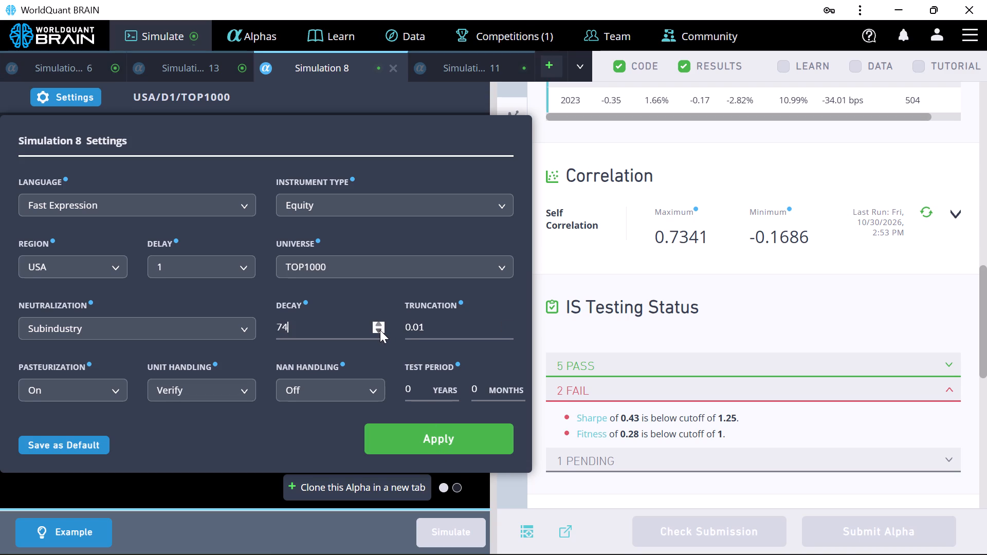
{"action": "left_click", "coordinate": [380, 330]}
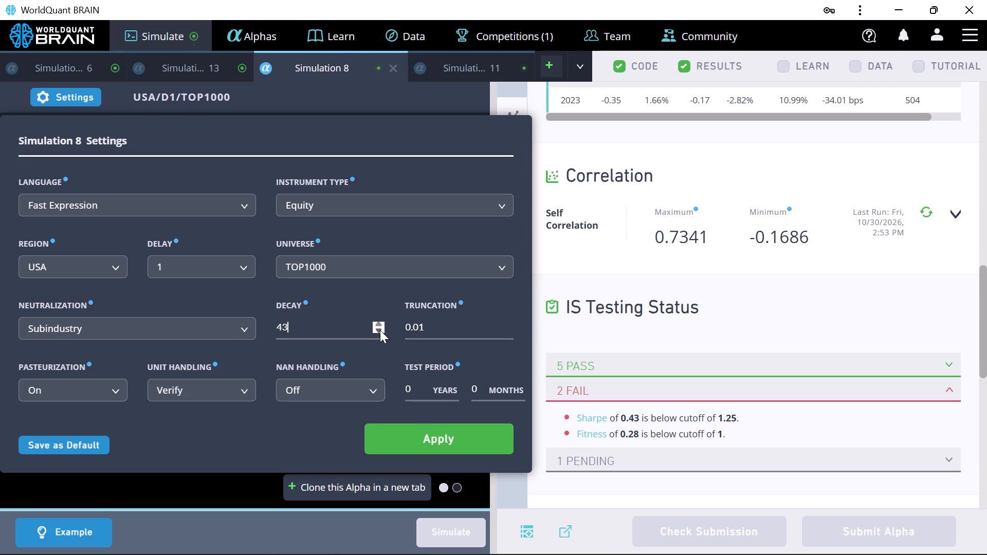
{"action": "left_click", "coordinate": [380, 330]}
{"action": "double_click", "coordinate": [380, 330]}
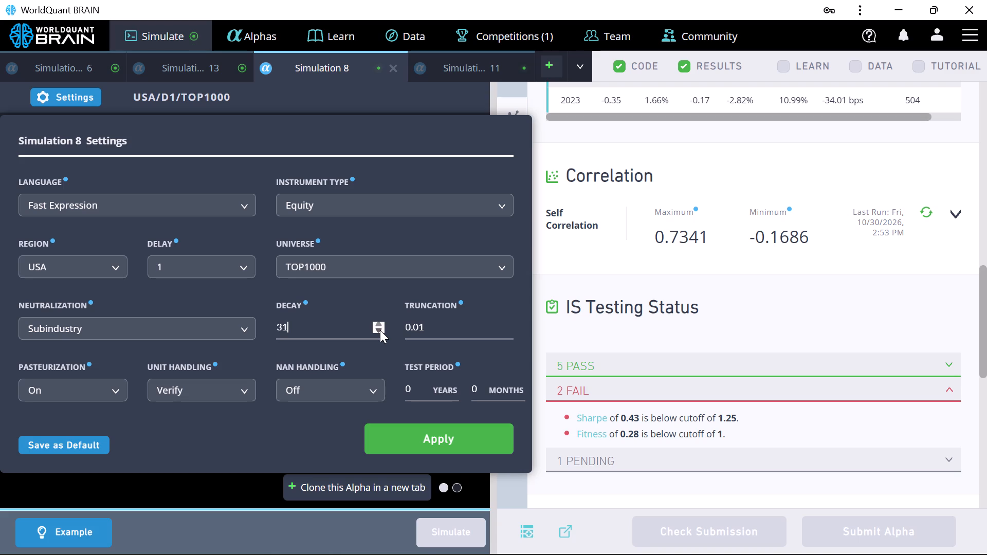
{"action": "left_click", "coordinate": [376, 330]}
{"action": "left_click", "coordinate": [406, 432]}
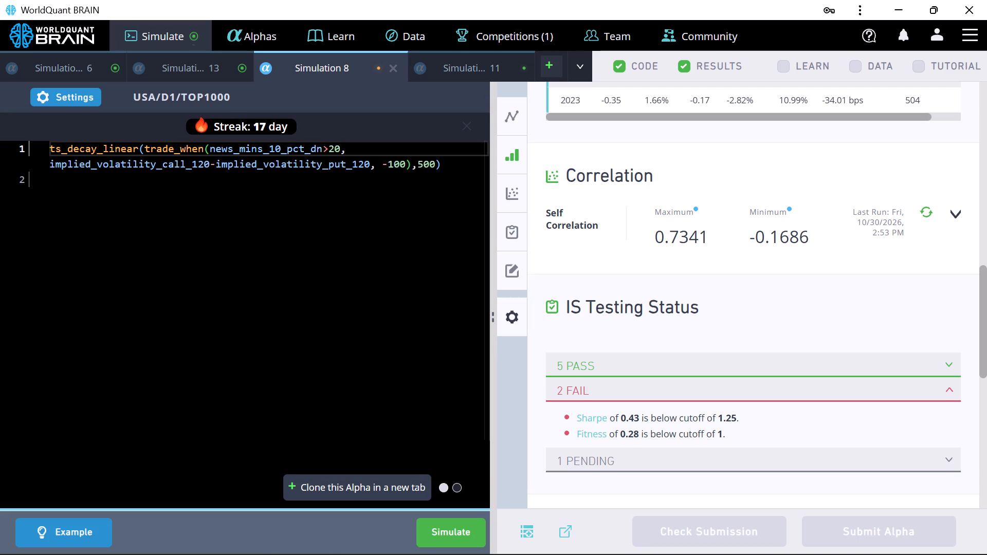
{"action": "left_click", "coordinate": [440, 527]}
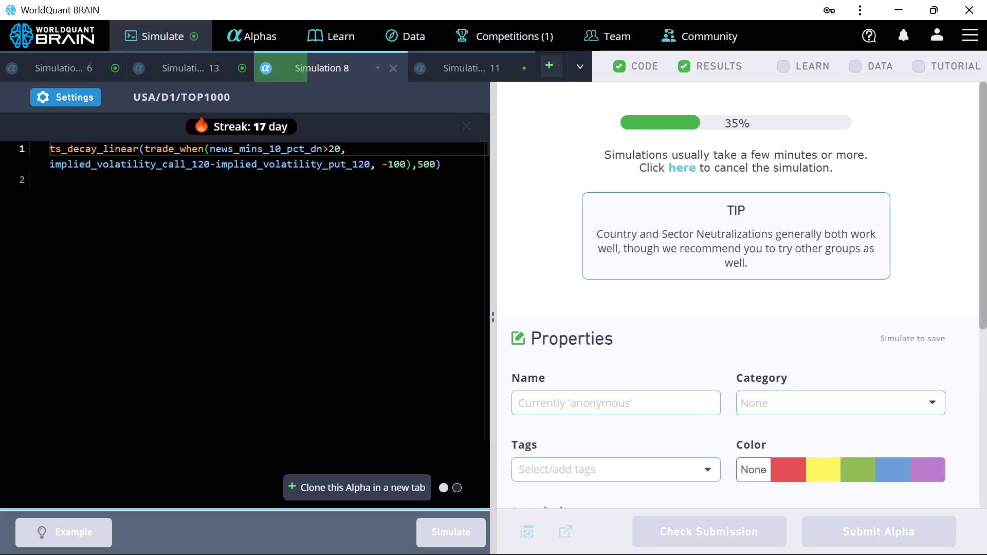
Show Simulation 13's test period results, review its PnL chart and yearly statistics, run its self-correlation check and examine the failed IS test.
{"action": "left_click", "coordinate": [158, 63]}
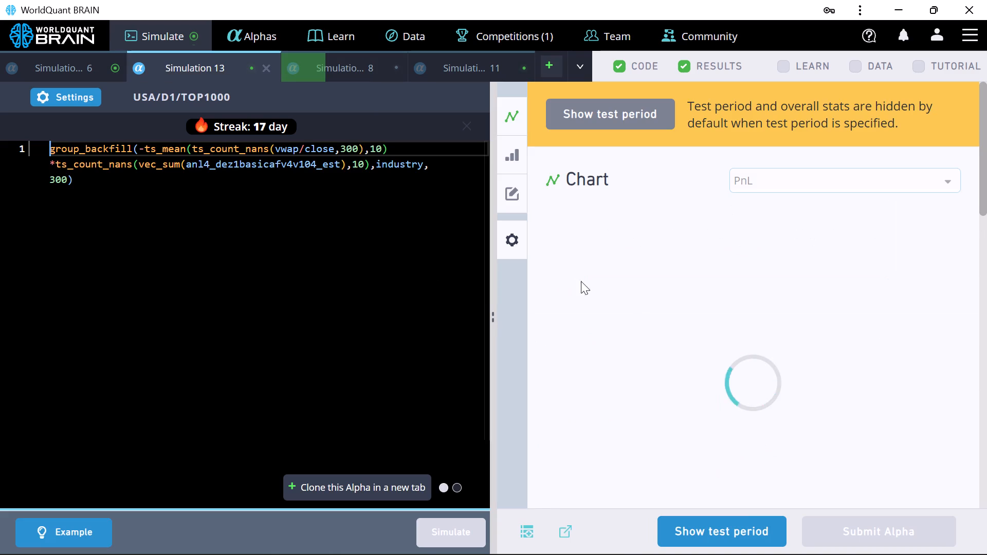
{"action": "left_click", "coordinate": [748, 532]}
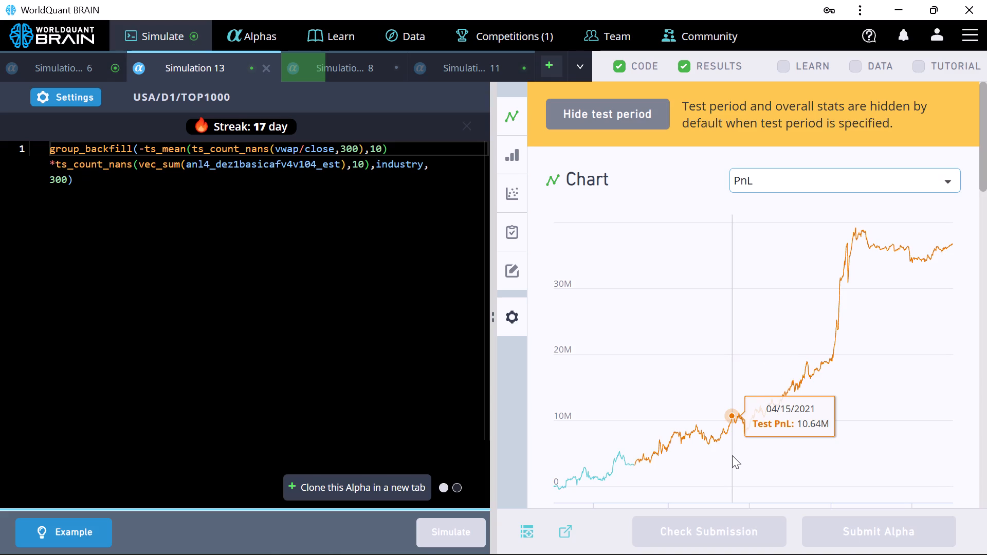
{"action": "scroll", "coordinate": [732, 455], "scroll_direction": "down", "scroll_amount": 4}
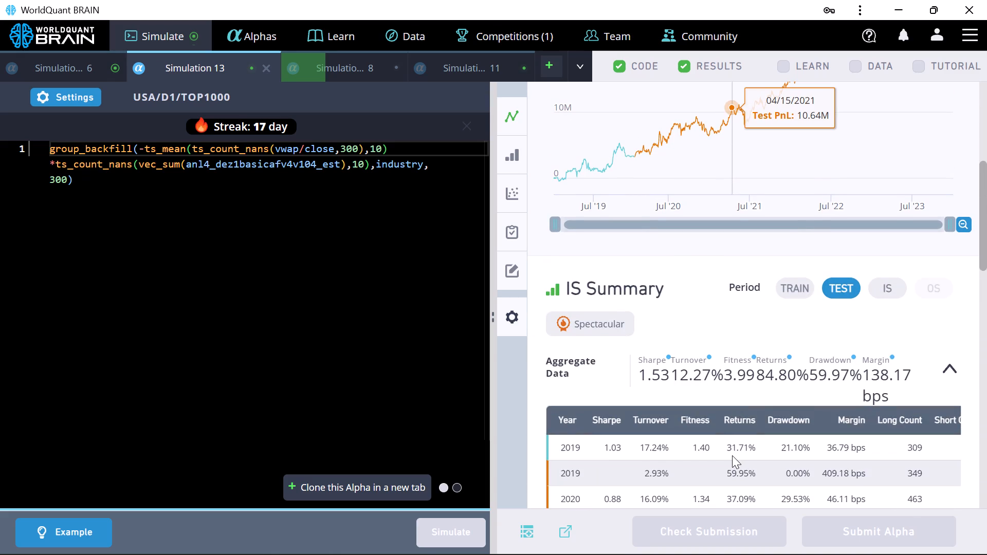
{"action": "scroll", "coordinate": [732, 453], "scroll_direction": "up", "scroll_amount": 1}
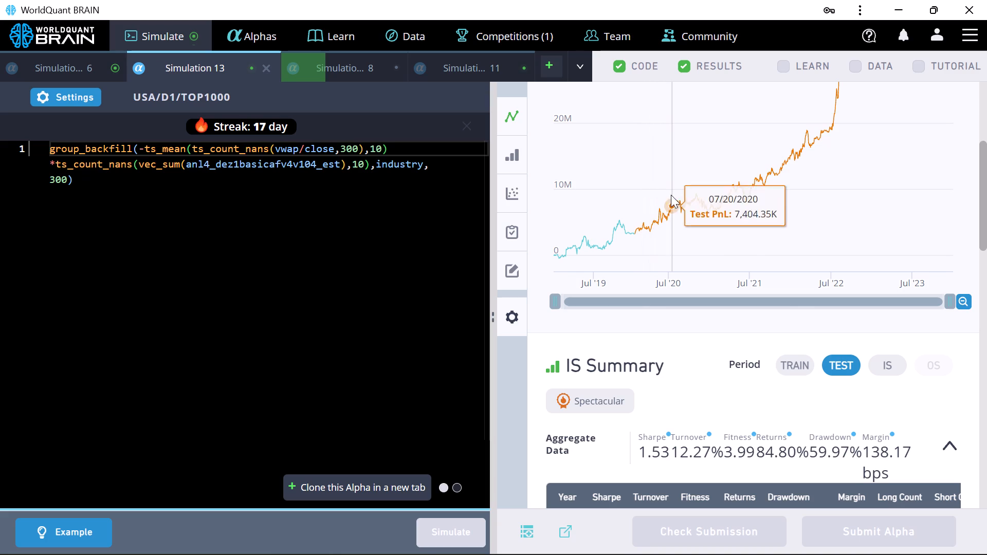
{"action": "scroll", "coordinate": [712, 190], "scroll_direction": "down", "scroll_amount": 3}
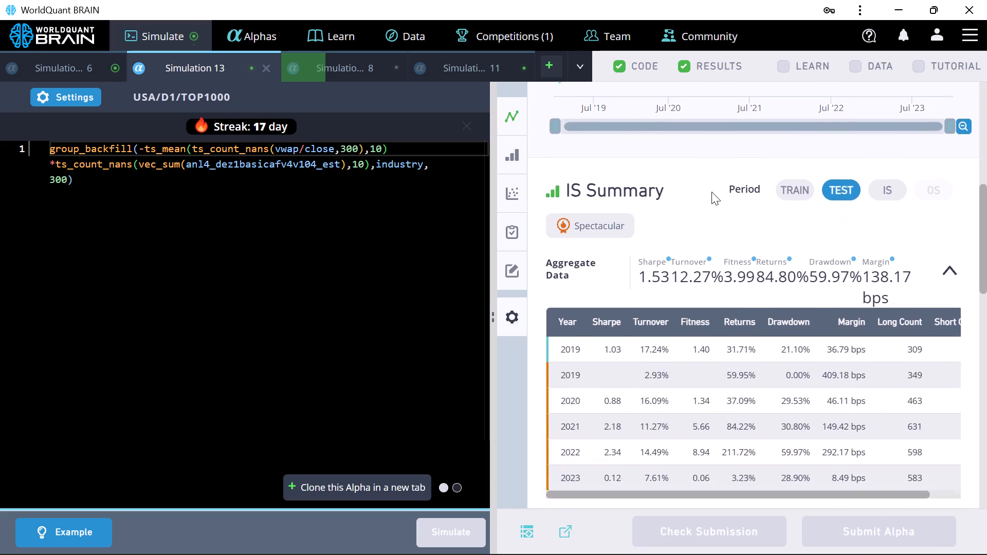
{"action": "scroll", "coordinate": [711, 192], "scroll_direction": "down", "scroll_amount": 3}
{"action": "scroll", "coordinate": [711, 192], "scroll_direction": "up", "scroll_amount": 1}
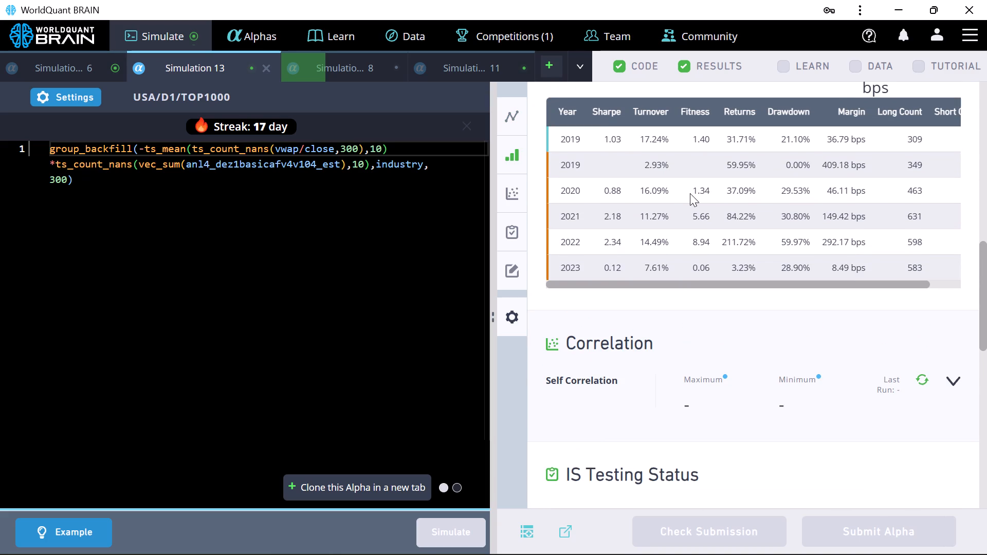
{"action": "scroll", "coordinate": [687, 206], "scroll_direction": "down", "scroll_amount": 2}
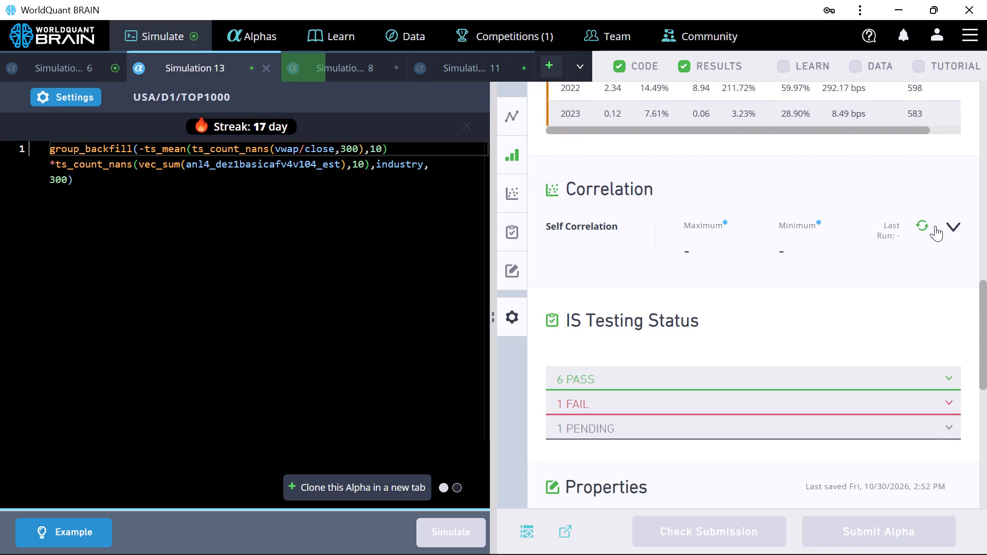
{"action": "left_click", "coordinate": [916, 223]}
{"action": "left_click", "coordinate": [947, 402]}
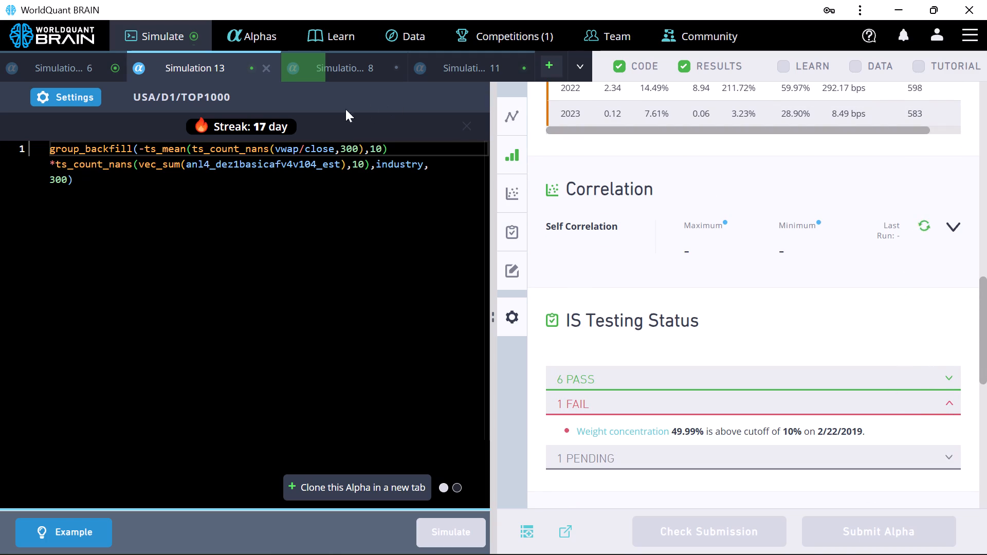
Rerun Simulation 13 with neutralization set to Market.
{"action": "left_click", "coordinate": [89, 96]}
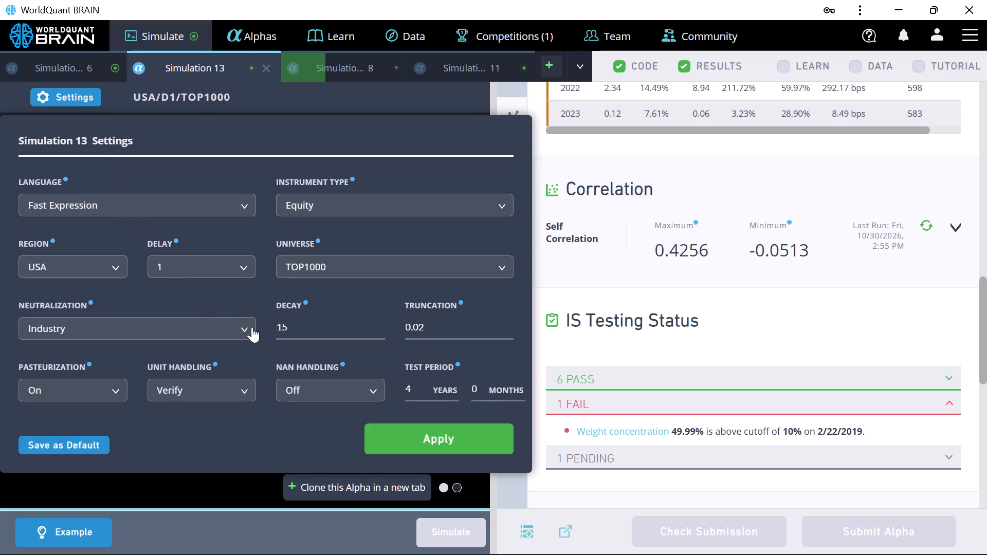
{"action": "left_click", "coordinate": [249, 328]}
{"action": "left_click", "coordinate": [182, 375]}
{"action": "left_click", "coordinate": [389, 429]}
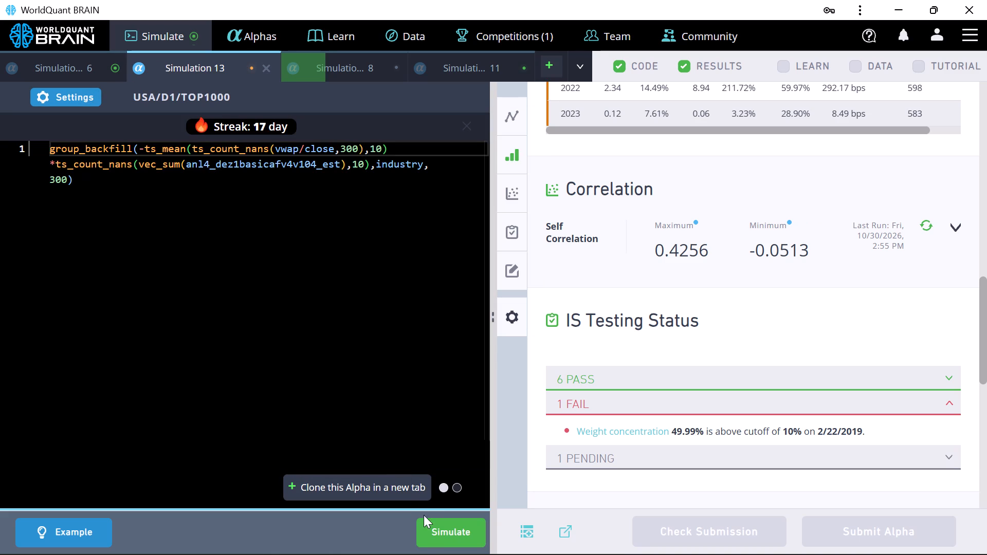
{"action": "left_click", "coordinate": [429, 528]}
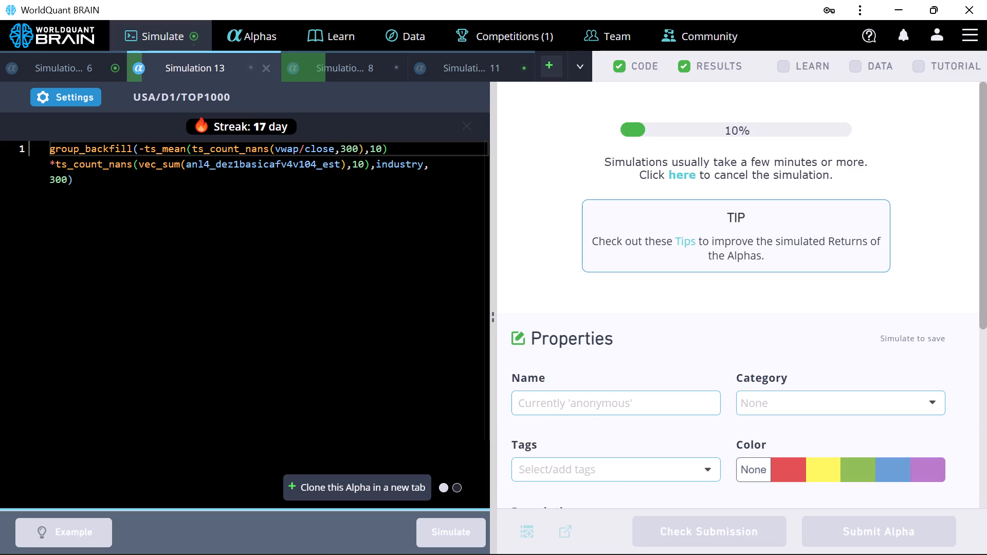
Review Simulation 11's PnL chart and IS Summary, run its self-correlation check and examine its failed IS tests.
{"action": "left_click", "coordinate": [456, 65]}
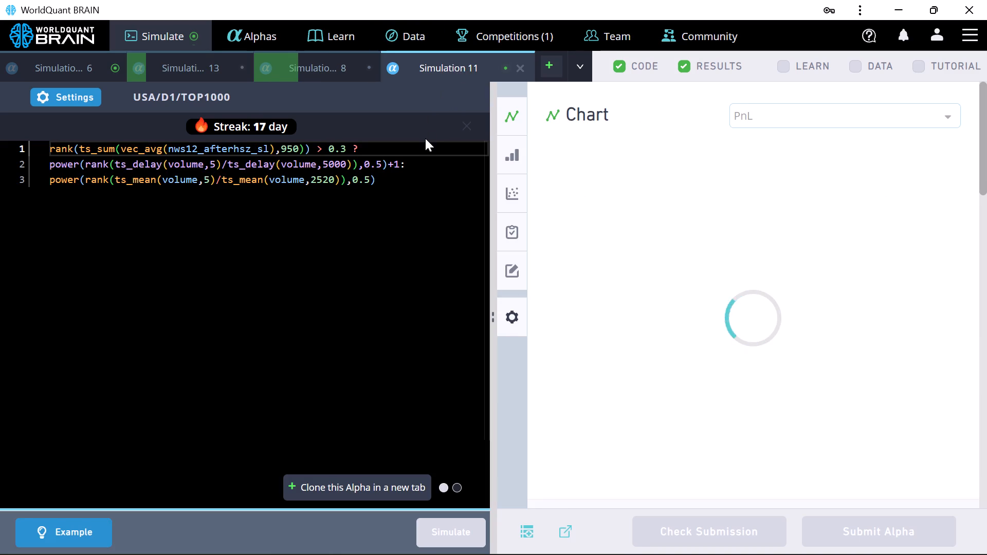
{"action": "scroll", "coordinate": [655, 203], "scroll_direction": "down", "scroll_amount": 2}
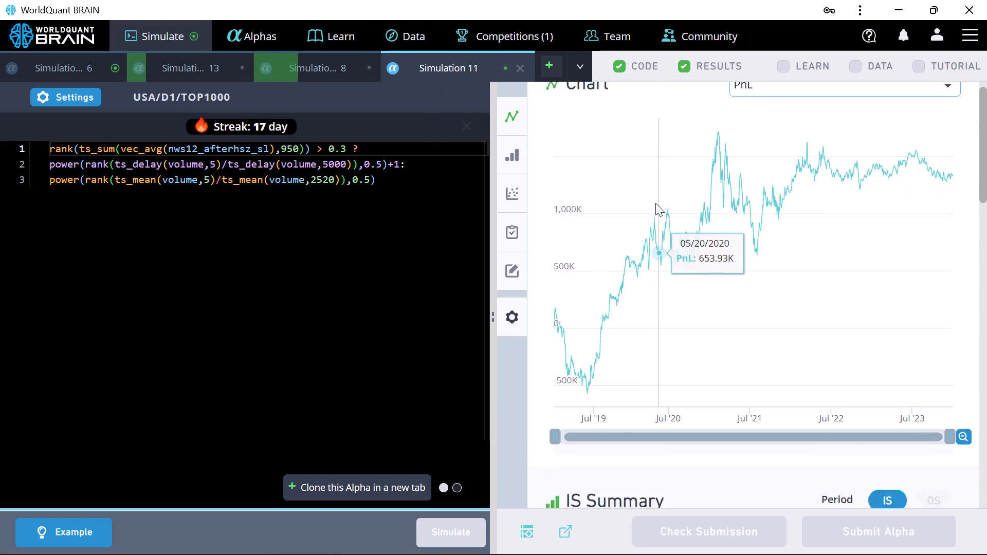
{"action": "scroll", "coordinate": [655, 203], "scroll_direction": "down", "scroll_amount": 7}
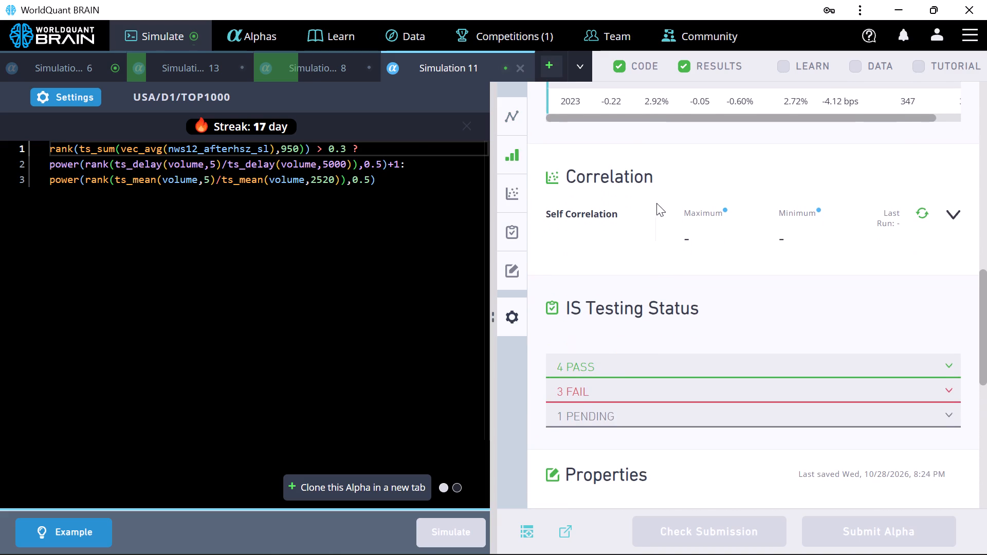
{"action": "left_click", "coordinate": [924, 213]}
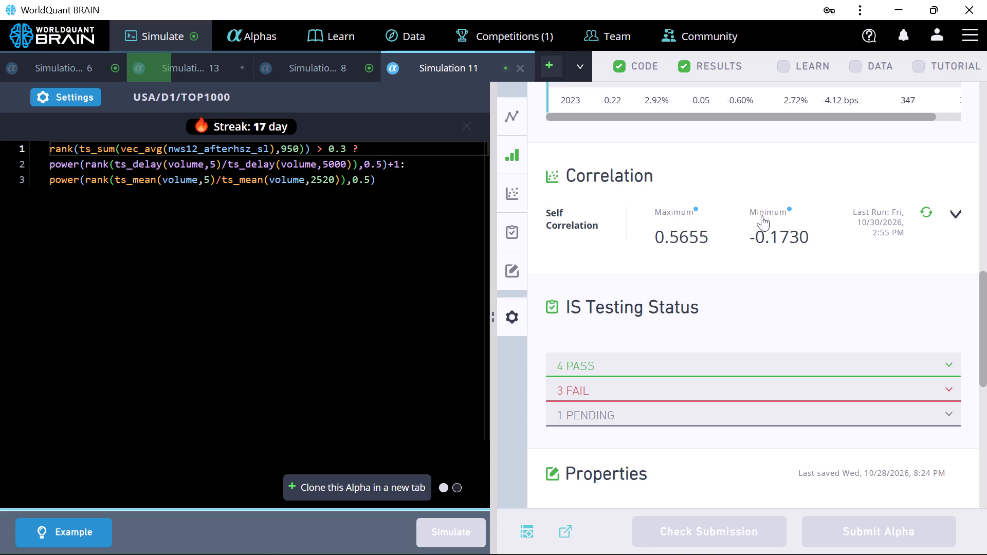
{"action": "left_click", "coordinate": [952, 386]}
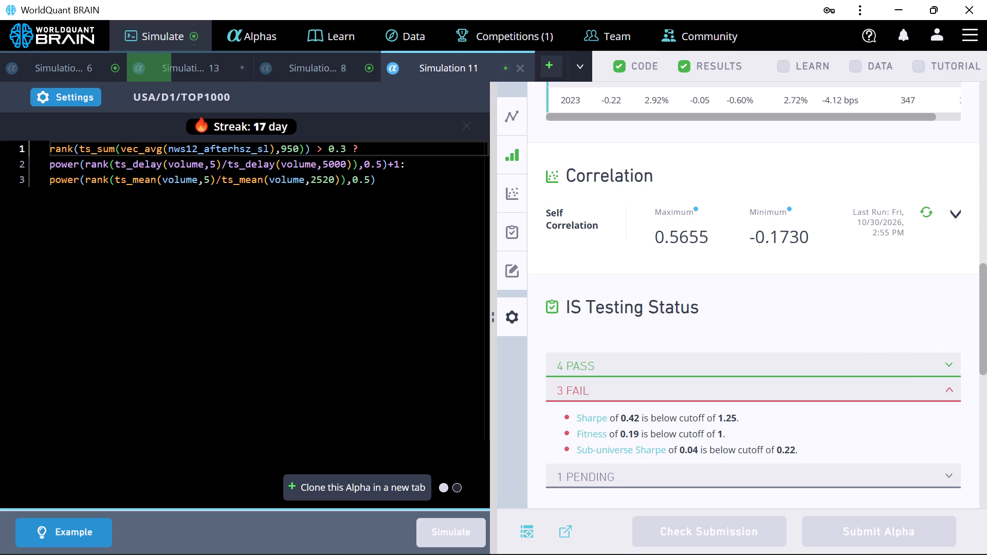
Rerun Simulation 11 with decay 7 and truncation 0.01.
{"action": "left_click", "coordinate": [78, 102]}
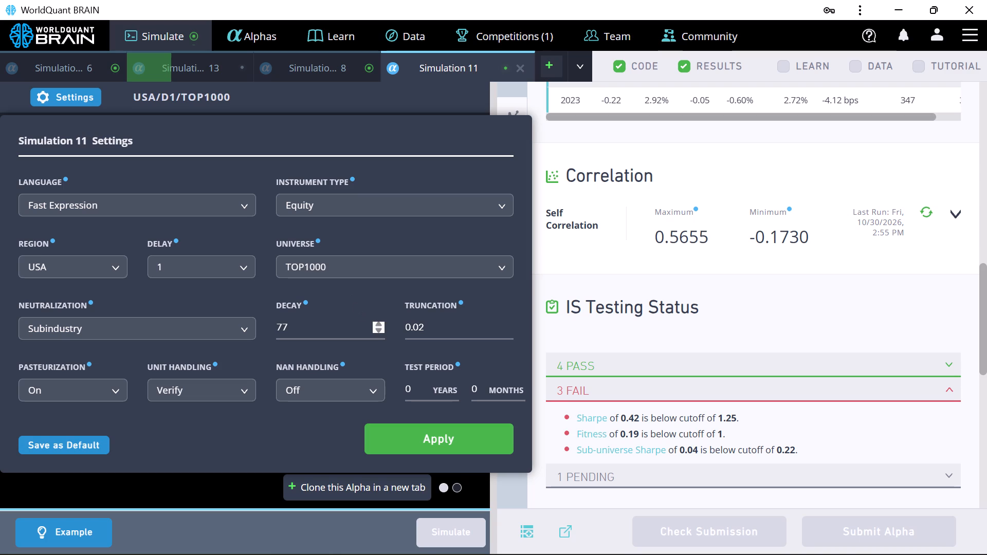
{"action": "left_click", "coordinate": [378, 332]}
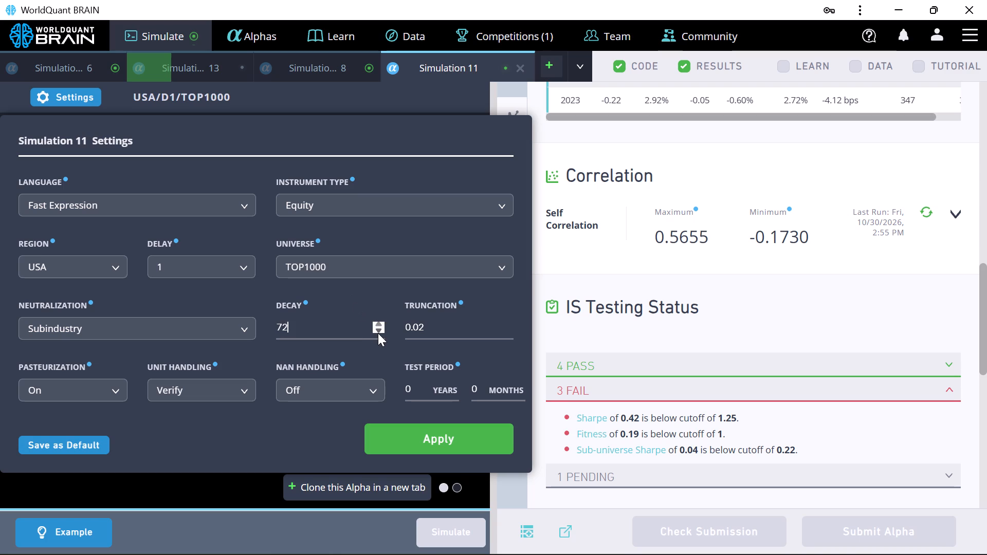
{"action": "double_click", "coordinate": [378, 333]}
{"action": "left_click", "coordinate": [378, 333]}
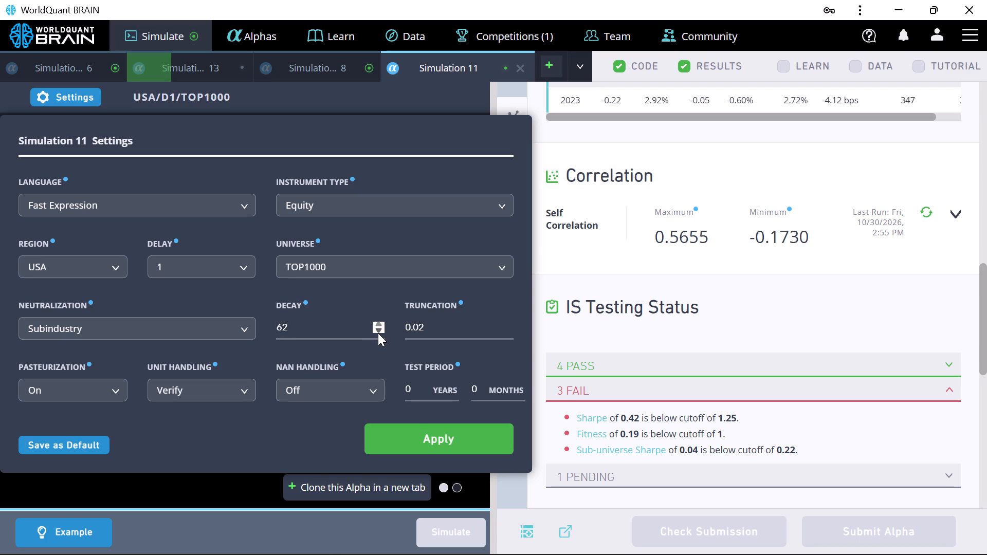
{"action": "left_click", "coordinate": [378, 333]}
{"action": "triple_click", "coordinate": [378, 333]}
{"action": "double_click", "coordinate": [378, 333]}
{"action": "left_click", "coordinate": [509, 327]}
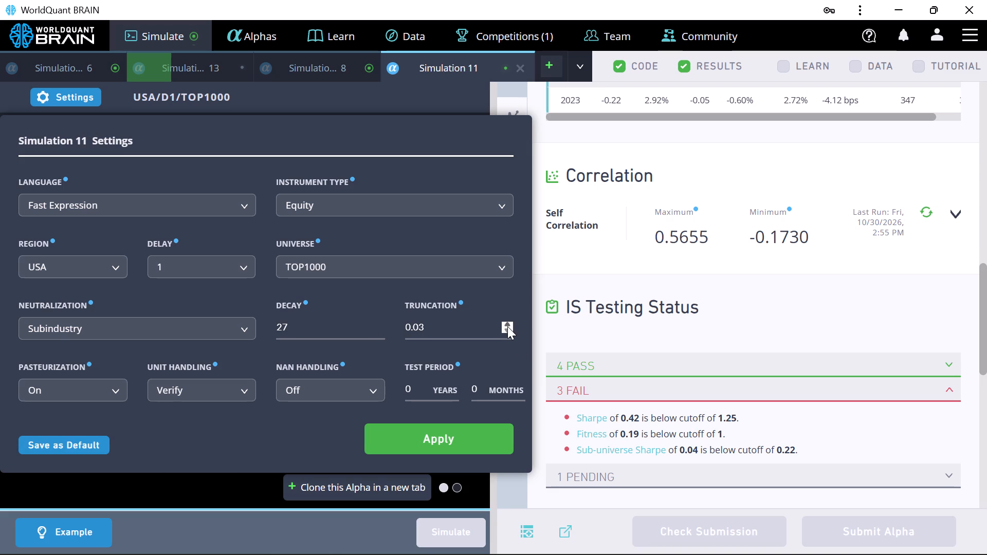
{"action": "left_click", "coordinate": [510, 330]}
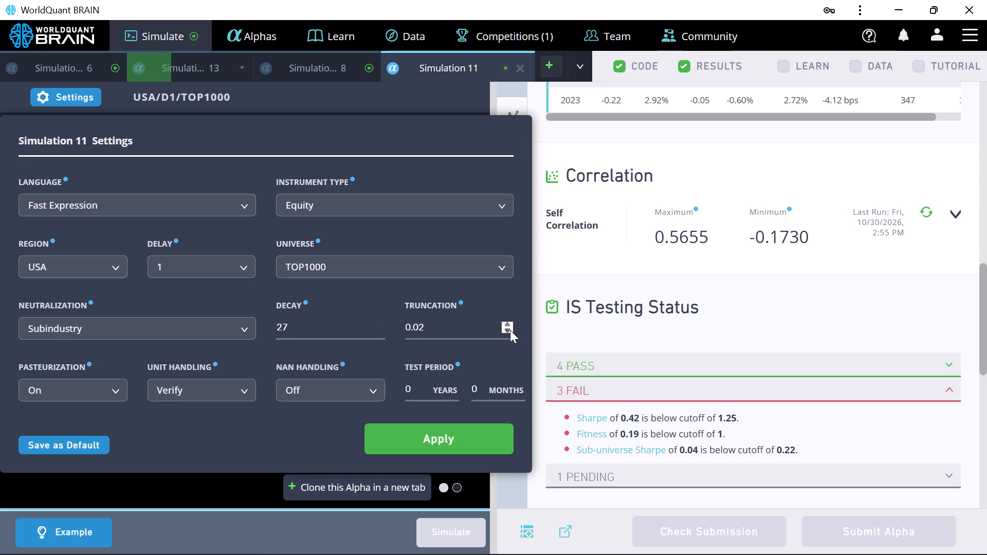
{"action": "left_click", "coordinate": [510, 330]}
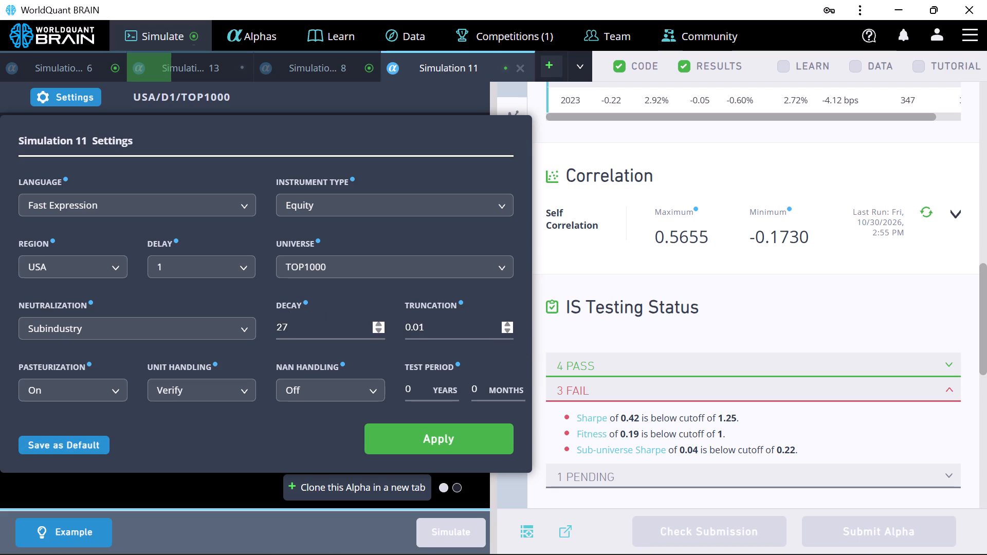
{"action": "left_click", "coordinate": [376, 329]}
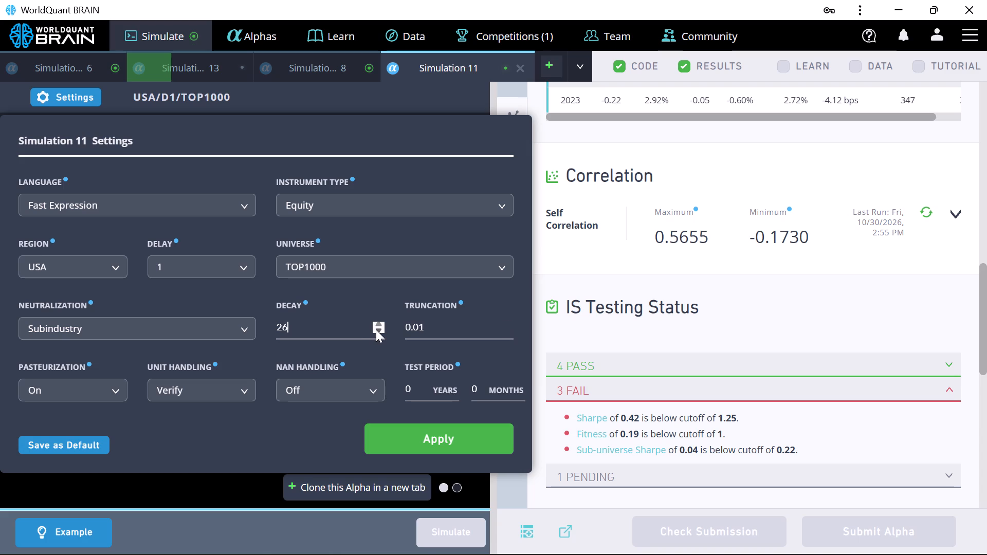
{"action": "left_click", "coordinate": [376, 329]}
{"action": "left_click", "coordinate": [429, 438]}
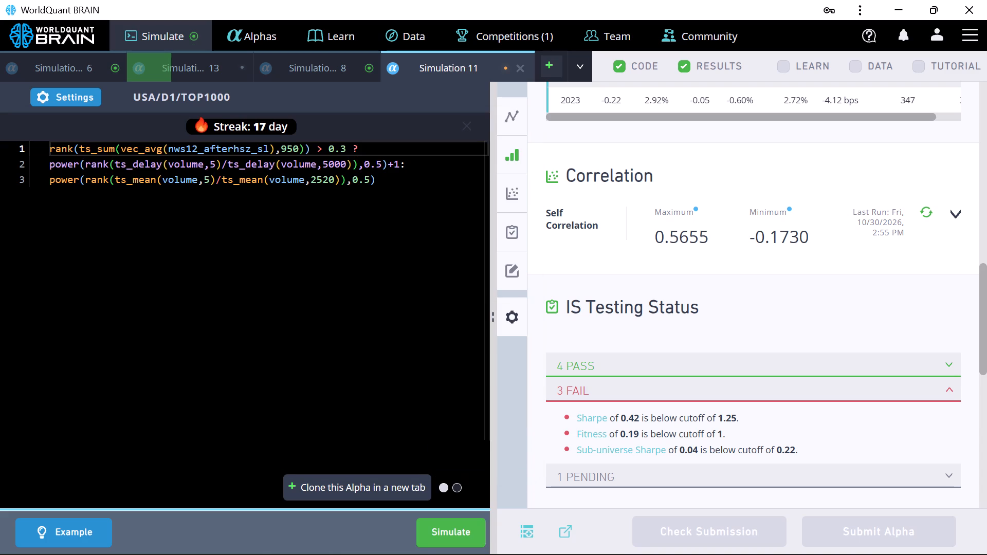
{"action": "left_click", "coordinate": [429, 517]}
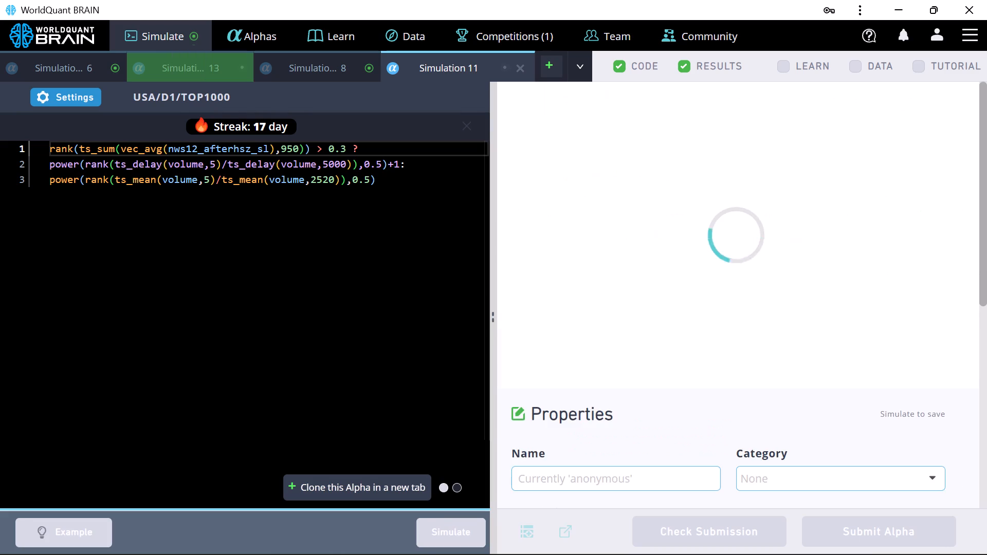
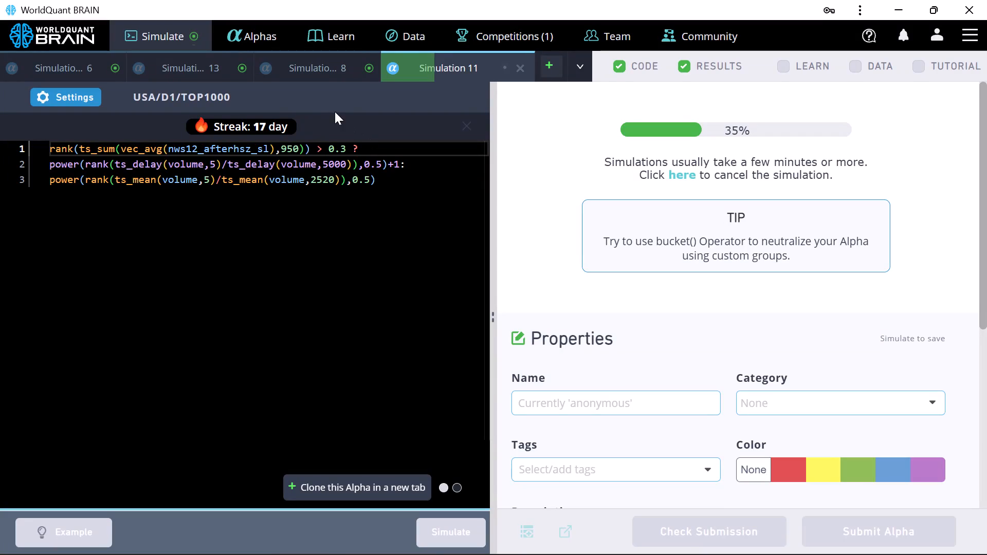
Review Simulation 8's PnL chart and yearly IS Summary statistics.
{"action": "left_click", "coordinate": [324, 67]}
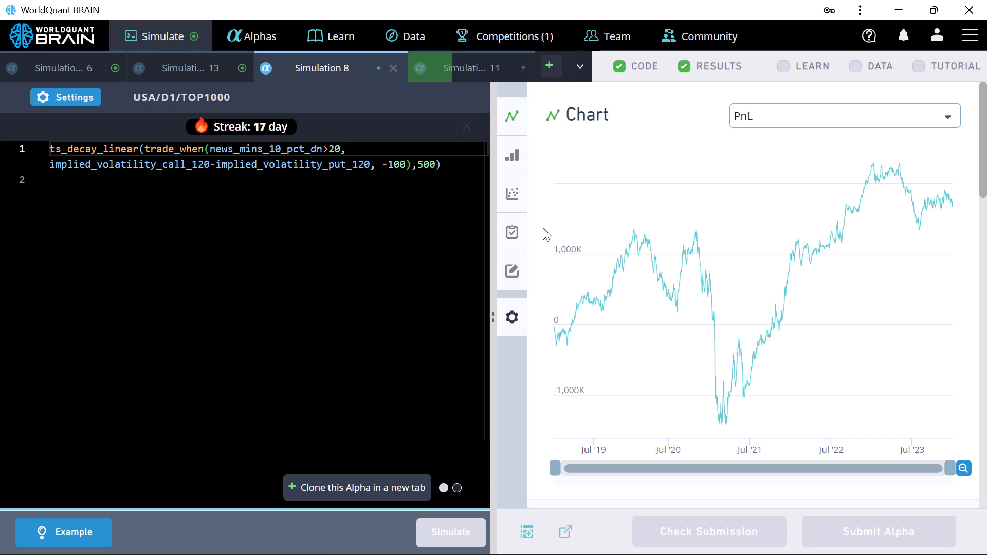
{"action": "scroll", "coordinate": [611, 242], "scroll_direction": "down", "scroll_amount": 6}
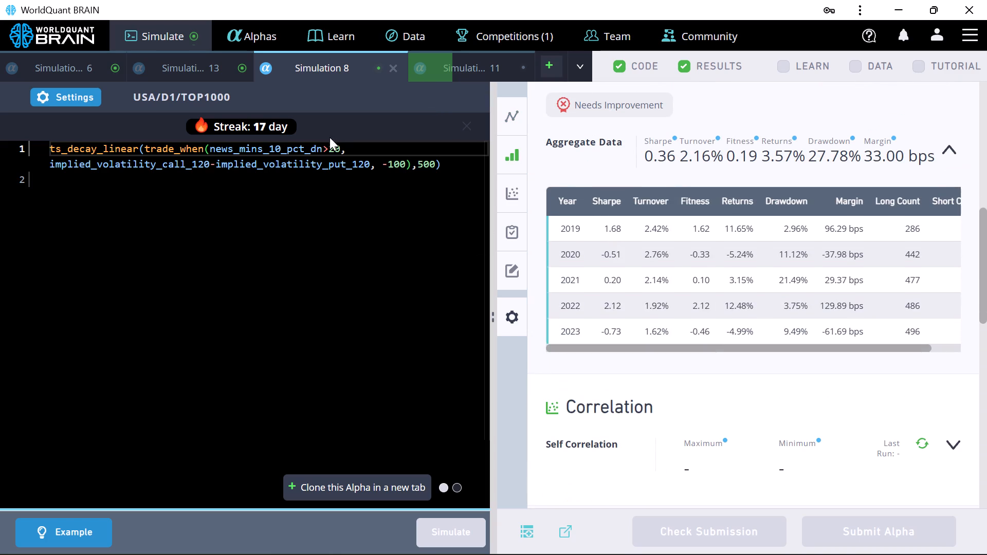
Return to Simulation 11, review its PnL chart and yearly IS Summary, and examine its failed IS tests.
{"action": "left_click", "coordinate": [440, 79]}
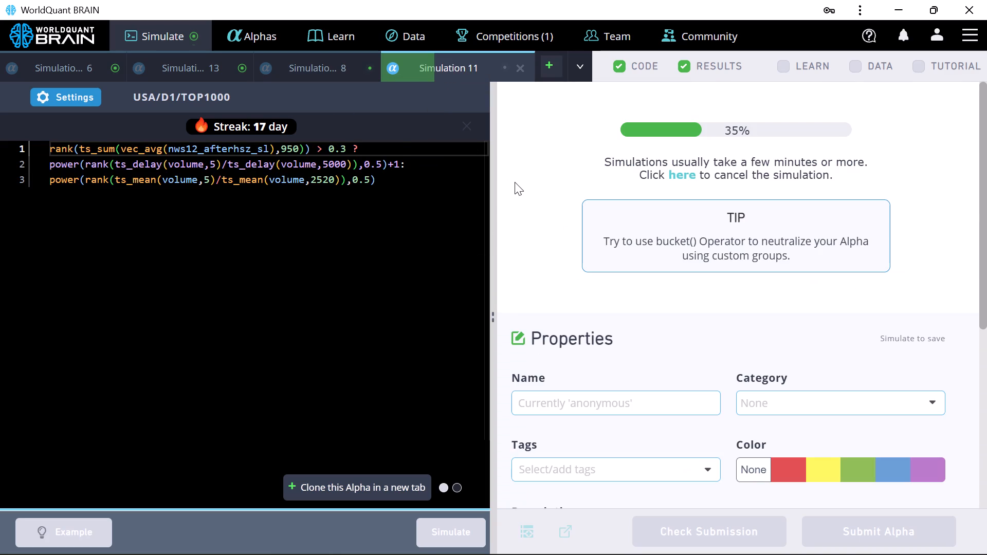
{"action": "scroll", "coordinate": [515, 182], "scroll_direction": "up", "scroll_amount": 3}
{"action": "scroll", "coordinate": [515, 182], "scroll_direction": "down", "scroll_amount": 4}
{"action": "scroll", "coordinate": [515, 182], "scroll_direction": "up", "scroll_amount": 4}
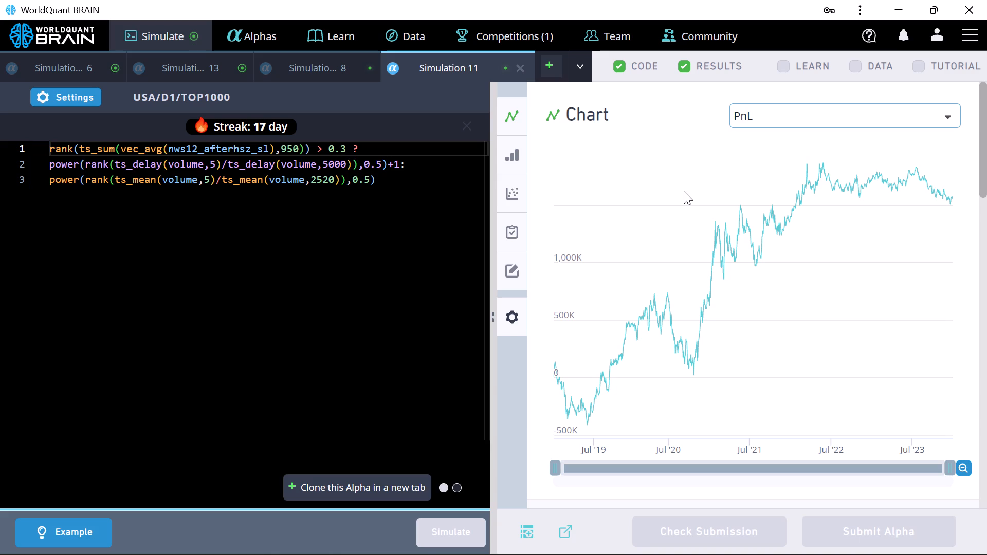
{"action": "scroll", "coordinate": [684, 191], "scroll_direction": "down", "scroll_amount": 4}
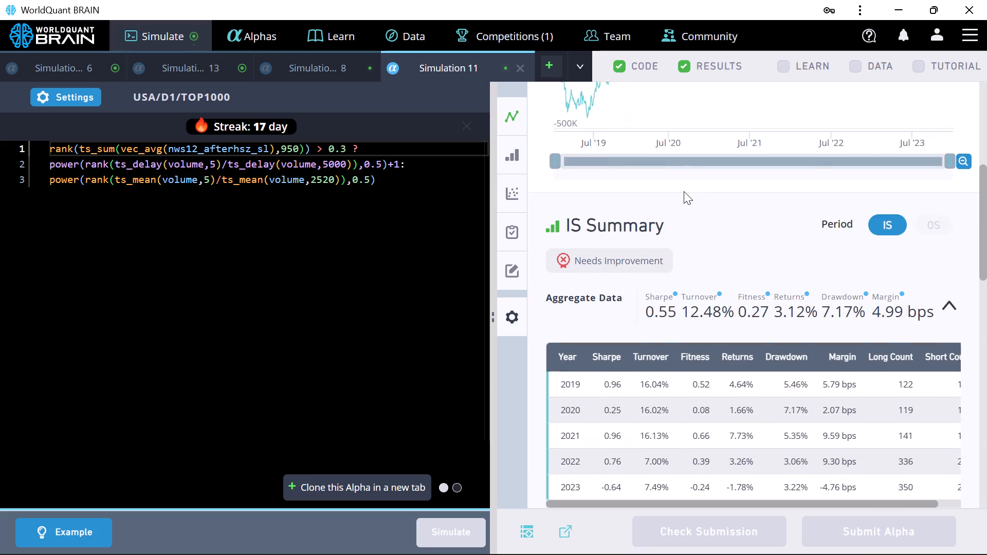
{"action": "scroll", "coordinate": [684, 191], "scroll_direction": "down", "scroll_amount": 6}
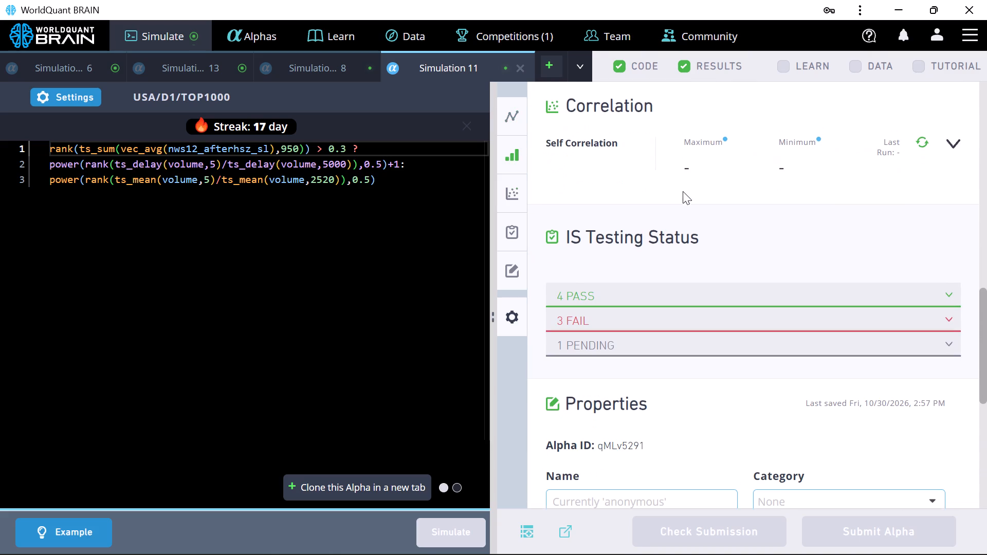
{"action": "left_click", "coordinate": [946, 313]}
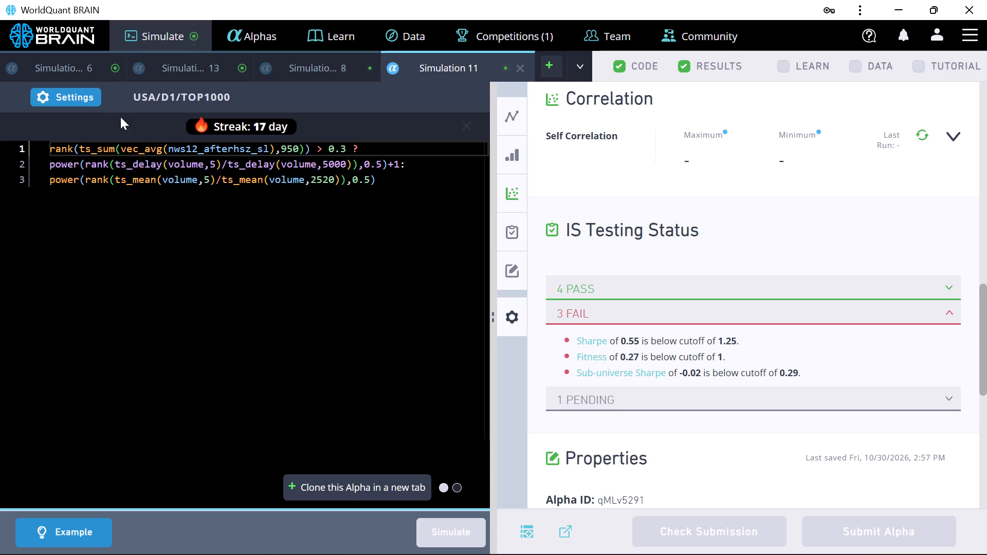
Rerun Simulation 11 with neutralization set to Industry.
{"action": "left_click", "coordinate": [82, 97]}
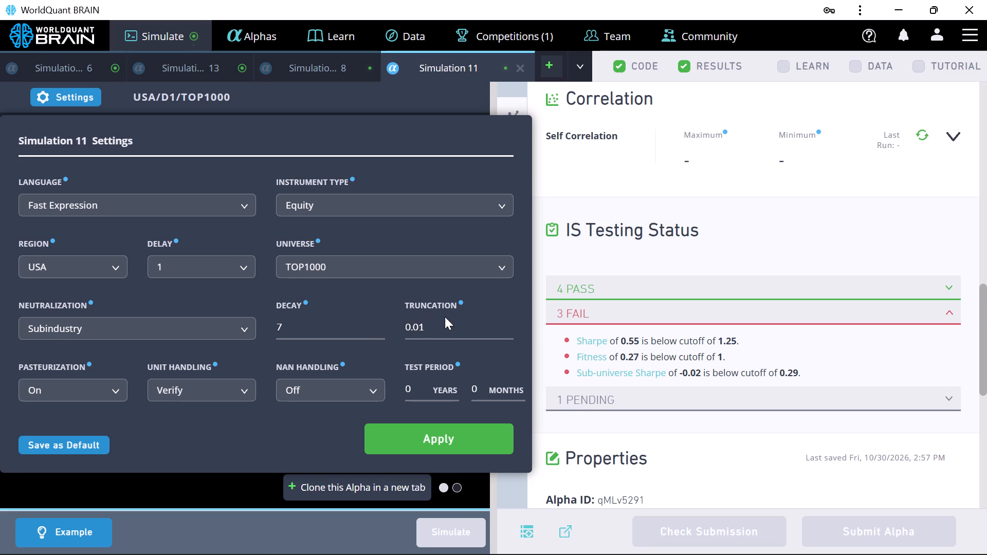
{"action": "left_click", "coordinate": [247, 326]}
{"action": "left_click", "coordinate": [223, 422]}
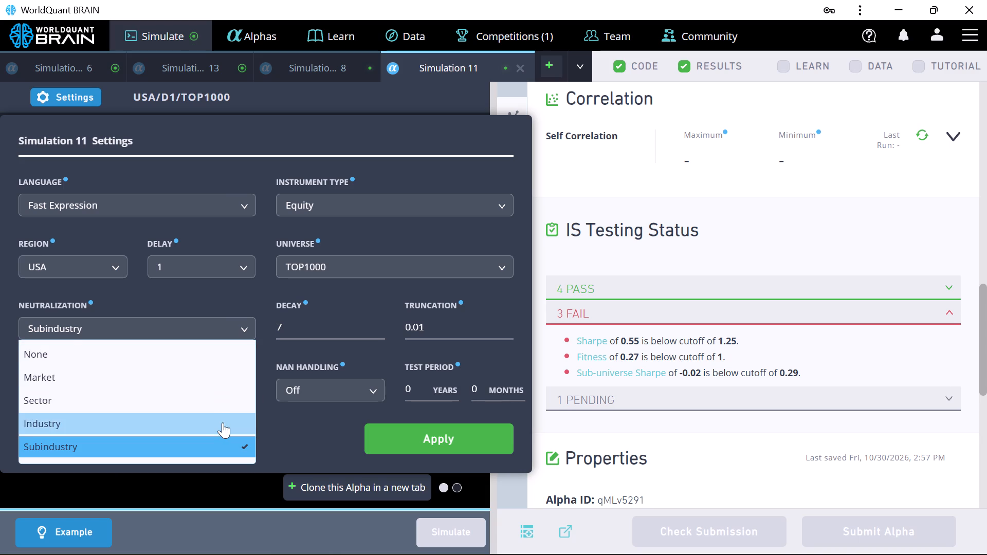
{"action": "left_click", "coordinate": [390, 433]}
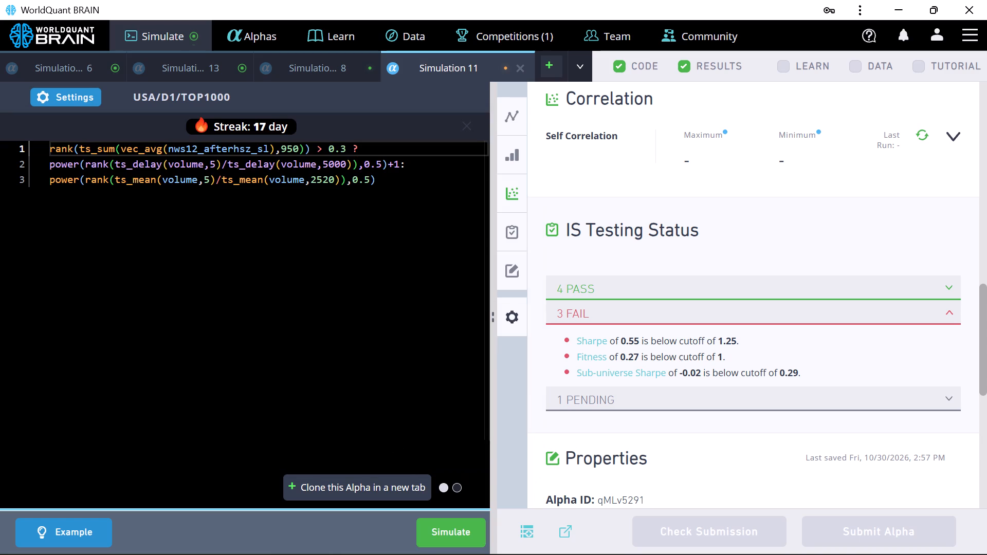
{"action": "left_click", "coordinate": [444, 523]}
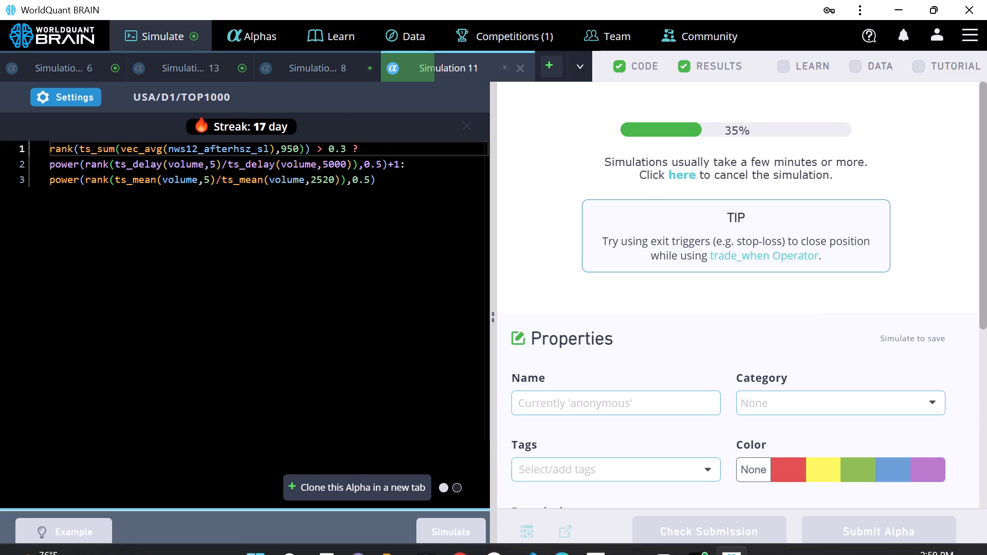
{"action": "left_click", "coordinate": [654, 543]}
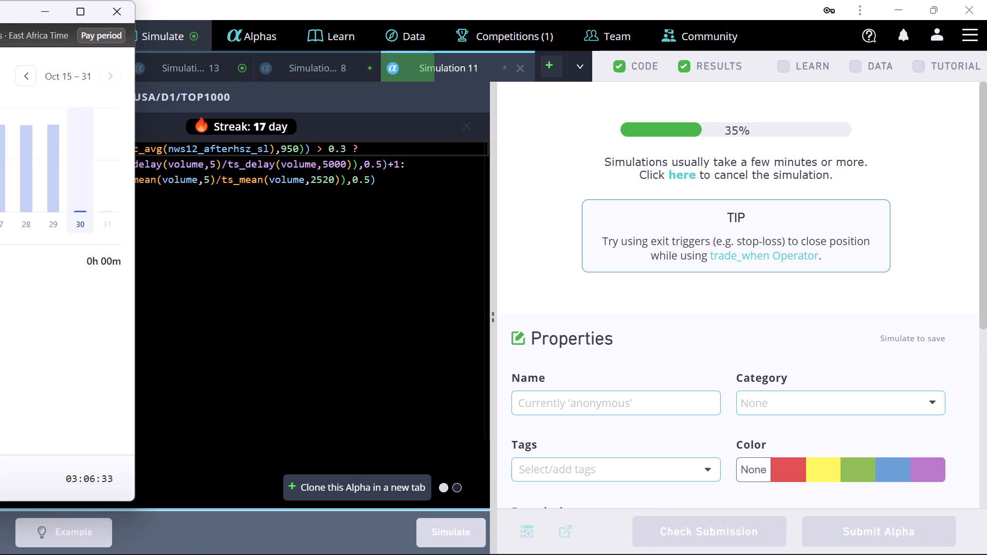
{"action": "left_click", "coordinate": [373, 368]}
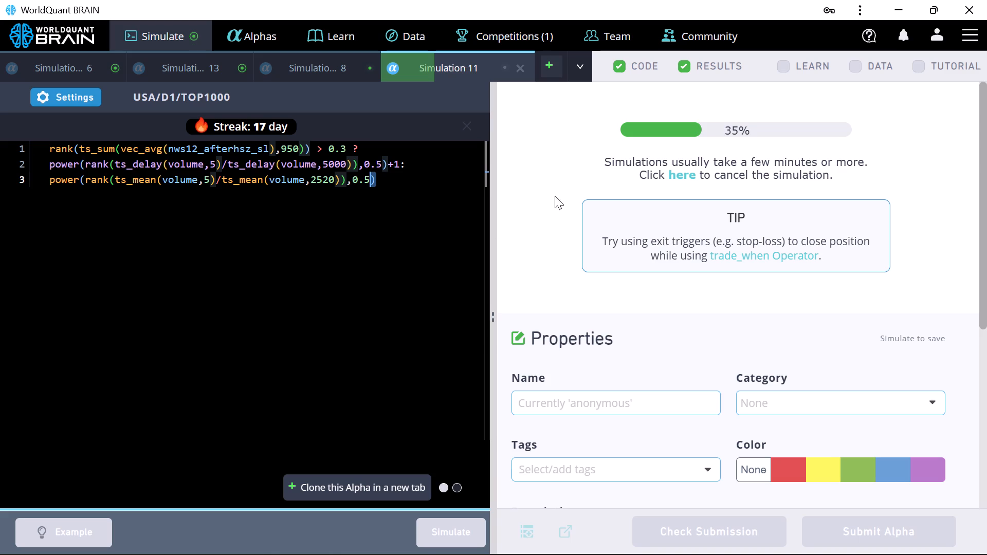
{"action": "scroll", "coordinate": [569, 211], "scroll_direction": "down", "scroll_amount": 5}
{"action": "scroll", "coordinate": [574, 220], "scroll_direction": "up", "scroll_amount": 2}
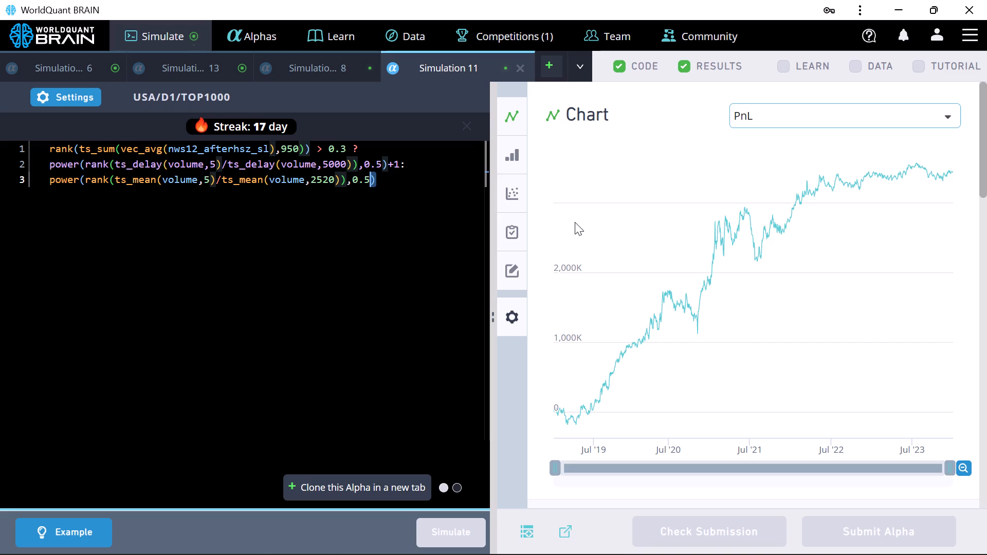
Review Simulation 11's yearly IS Summary with Industry neutralization and examine its failed IS tests.
{"action": "scroll", "coordinate": [678, 253], "scroll_direction": "down", "scroll_amount": 7}
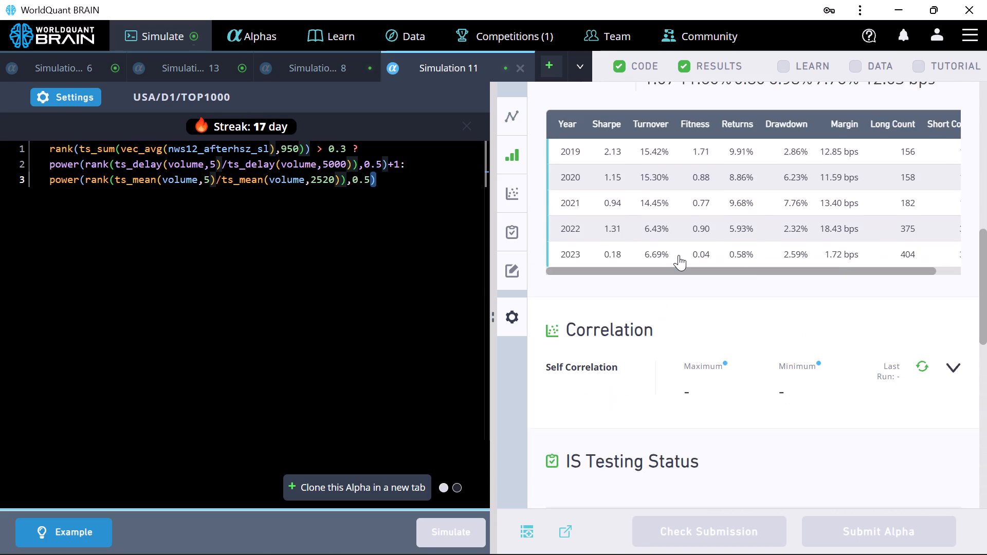
{"action": "scroll", "coordinate": [679, 255], "scroll_direction": "down", "scroll_amount": 3}
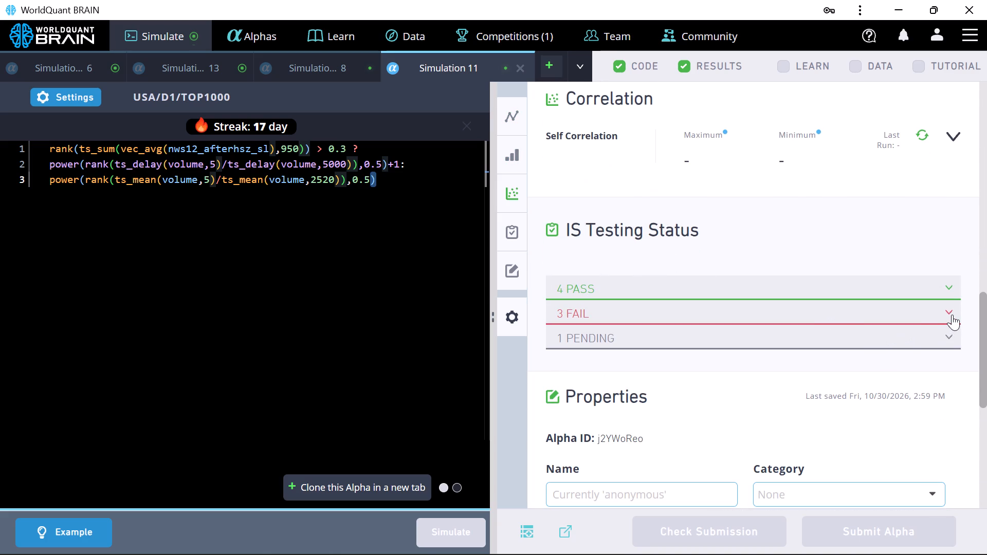
{"action": "left_click", "coordinate": [953, 313]}
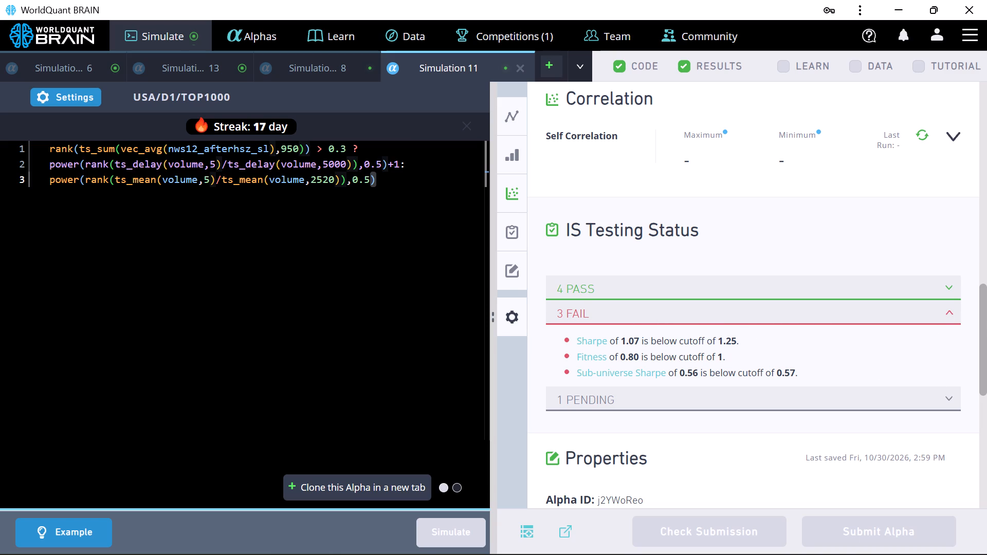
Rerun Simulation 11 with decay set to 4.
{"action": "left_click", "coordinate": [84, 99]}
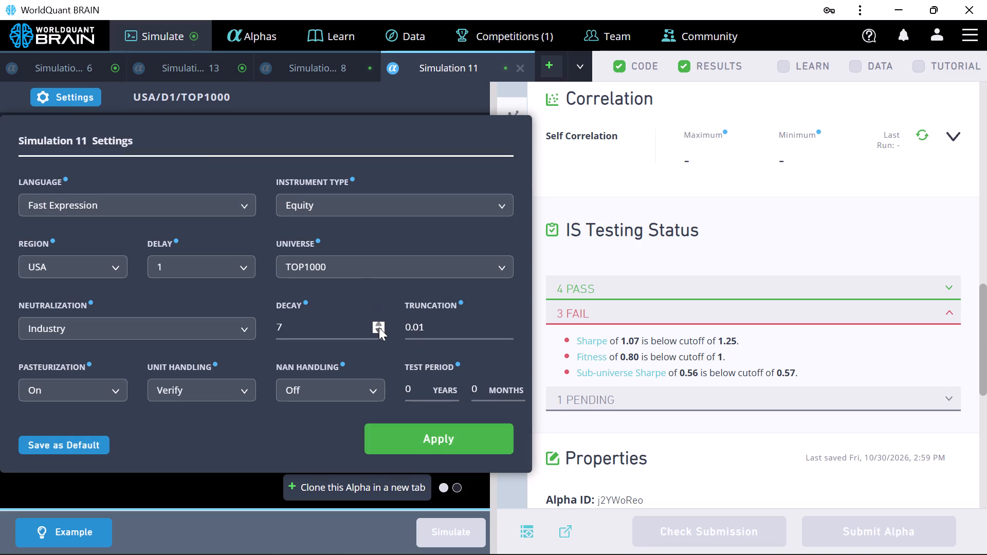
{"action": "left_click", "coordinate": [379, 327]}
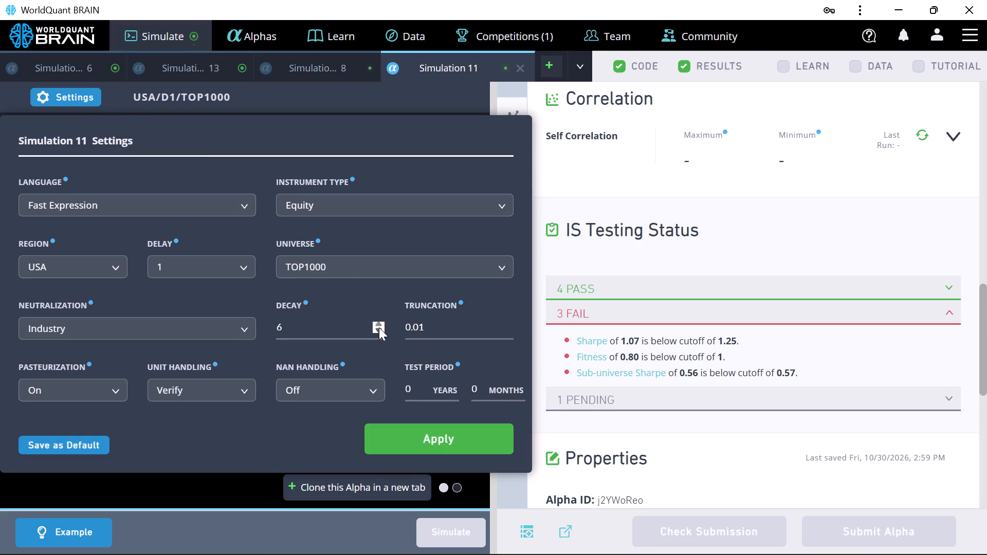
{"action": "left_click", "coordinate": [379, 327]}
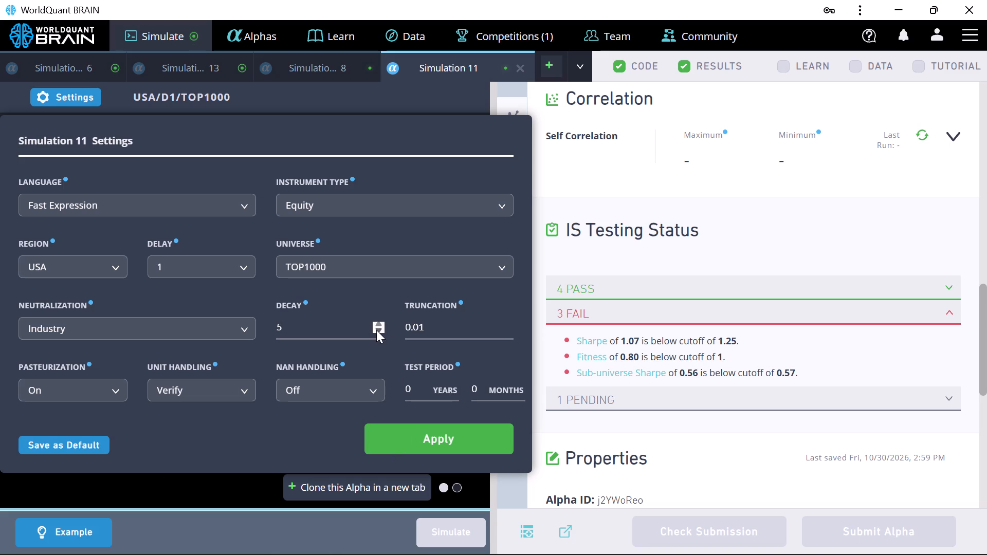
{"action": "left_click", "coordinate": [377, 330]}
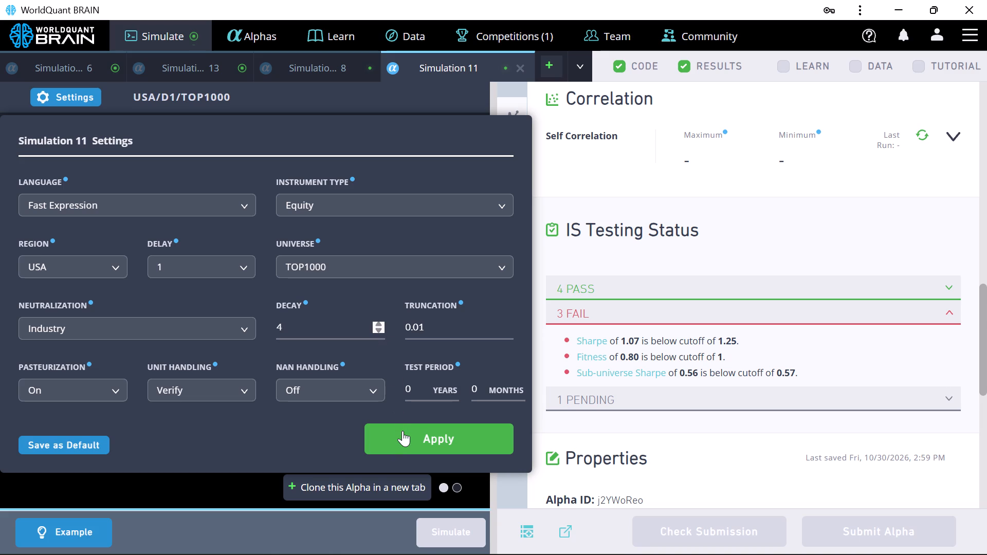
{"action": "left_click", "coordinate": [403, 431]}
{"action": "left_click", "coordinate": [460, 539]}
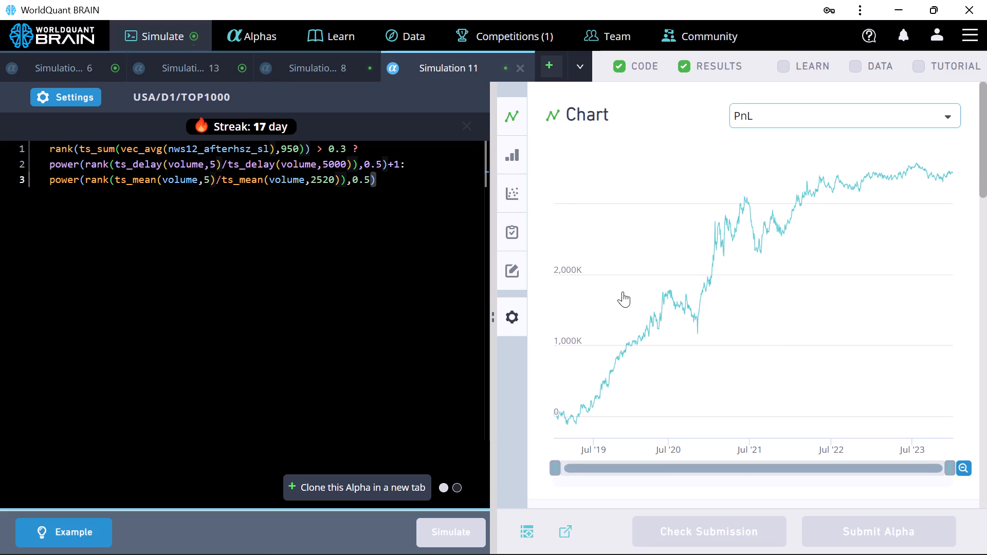
Review the yearly statistics of Simulation 11's decay 4 run and examine its failed IS tests.
{"action": "scroll", "coordinate": [722, 448], "scroll_direction": "down", "scroll_amount": 8}
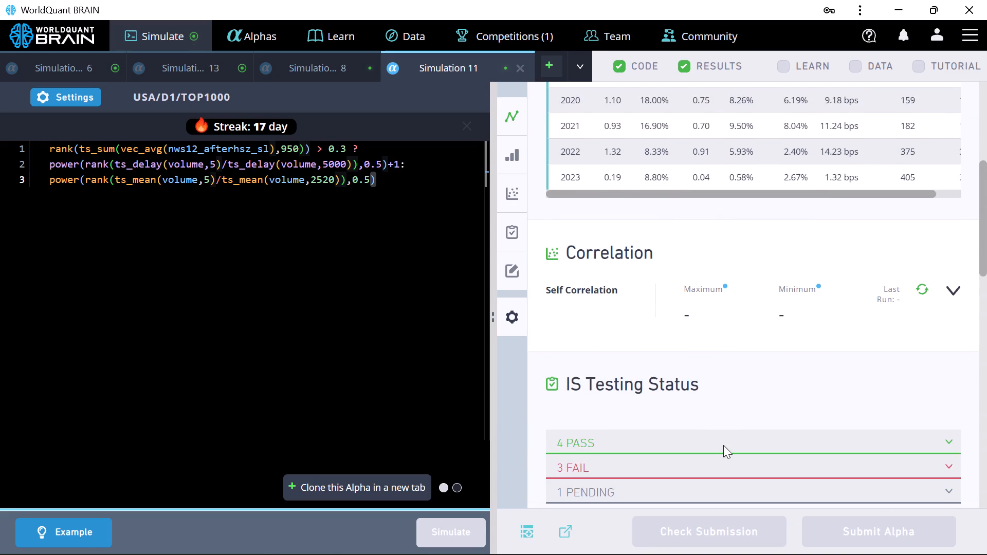
{"action": "scroll", "coordinate": [723, 445], "scroll_direction": "down", "scroll_amount": 1}
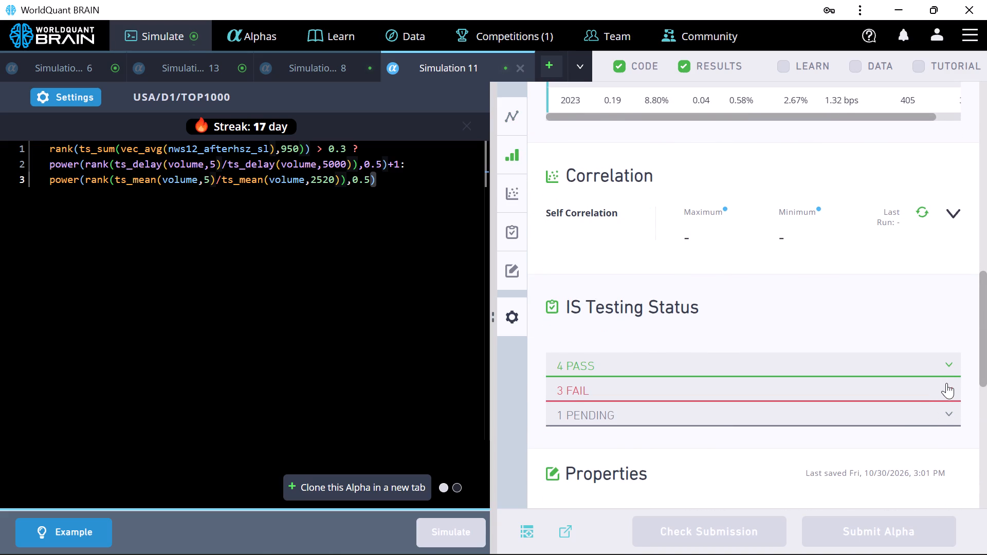
{"action": "left_click", "coordinate": [947, 383]}
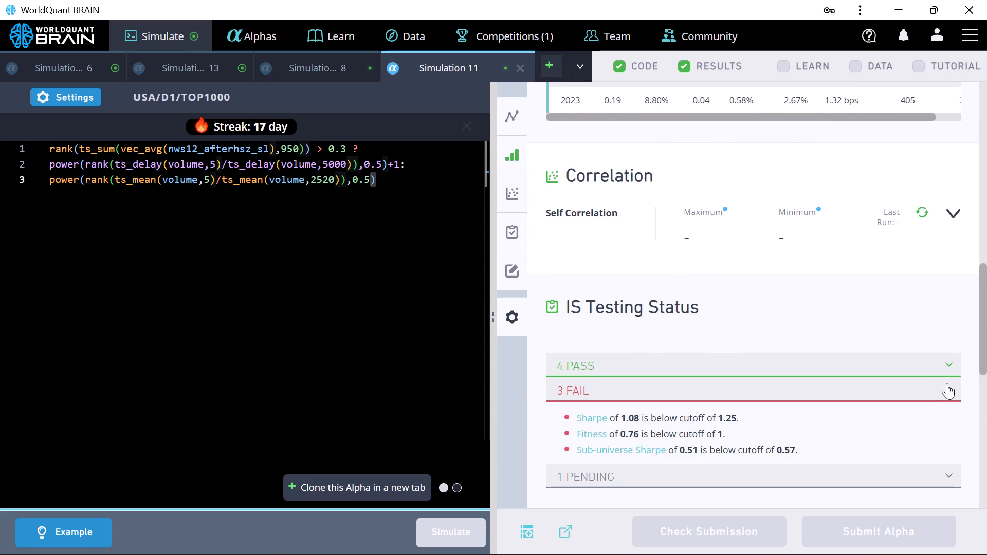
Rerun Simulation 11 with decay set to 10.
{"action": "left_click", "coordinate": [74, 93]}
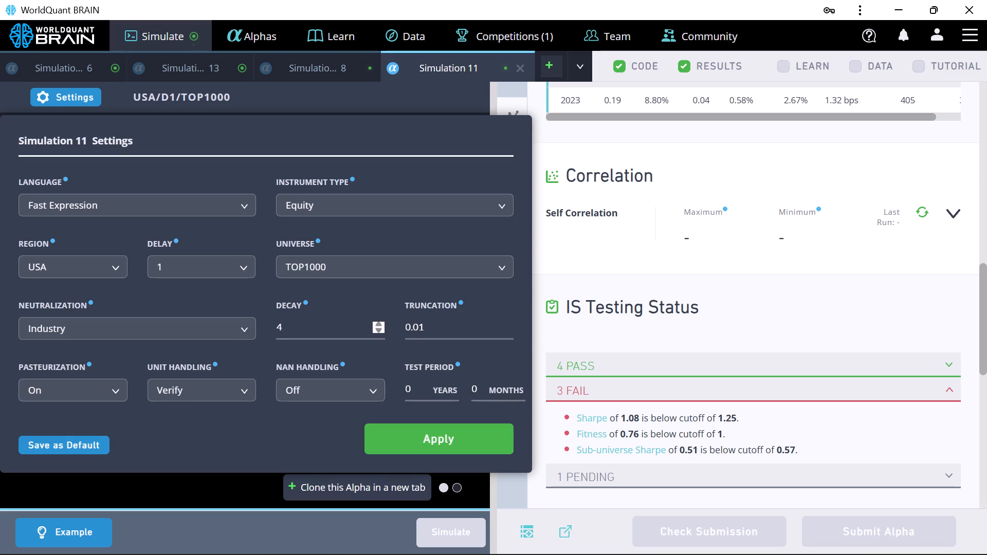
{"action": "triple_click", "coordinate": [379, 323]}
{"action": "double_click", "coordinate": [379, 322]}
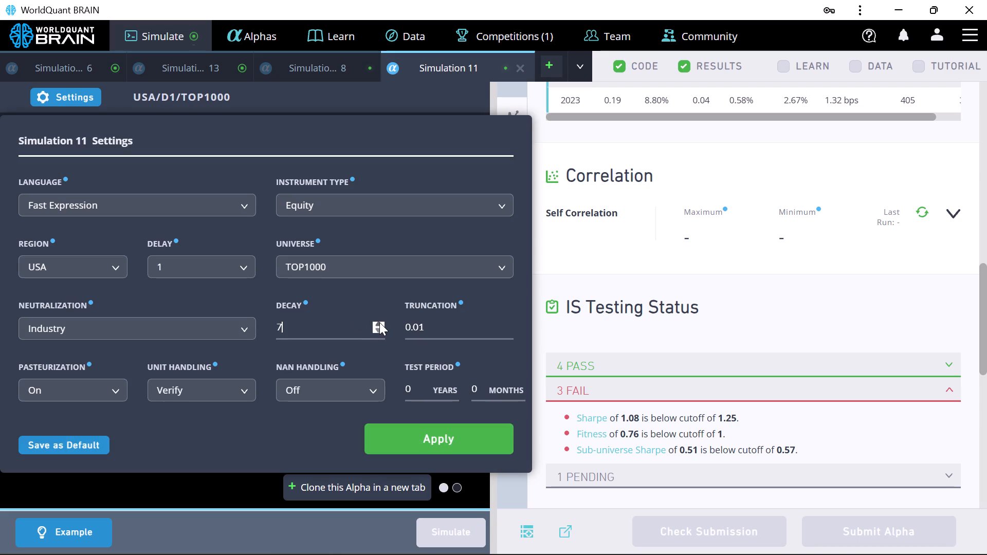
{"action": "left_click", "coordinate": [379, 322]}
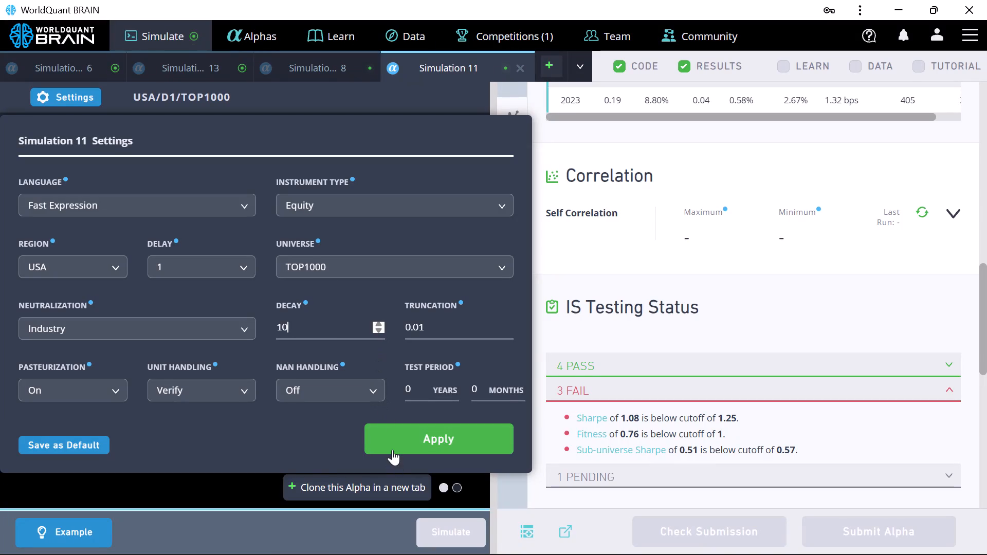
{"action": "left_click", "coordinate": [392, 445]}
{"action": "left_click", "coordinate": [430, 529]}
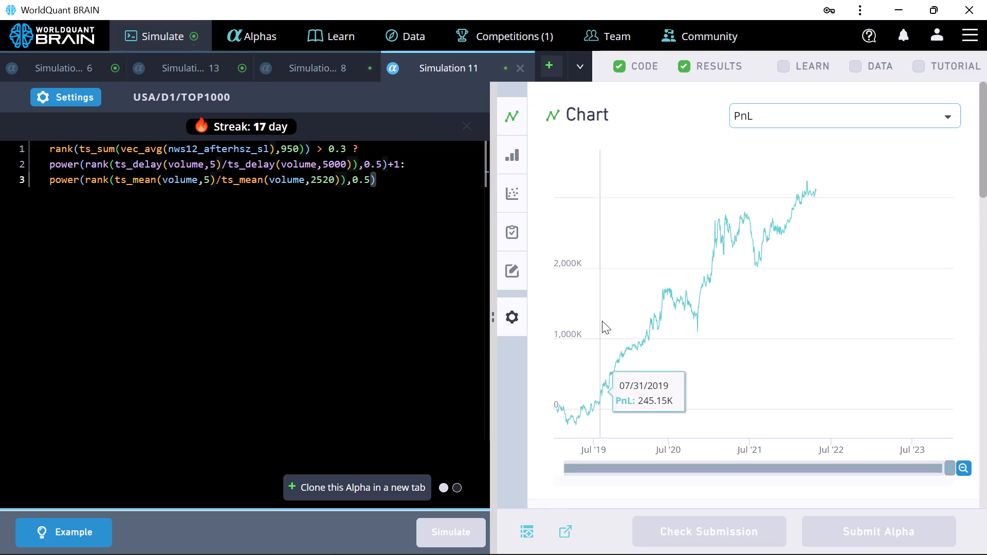
Review the results of Simulation 11's decay 10 run and examine its failed IS tests.
{"action": "scroll", "coordinate": [656, 324], "scroll_direction": "down", "scroll_amount": 9}
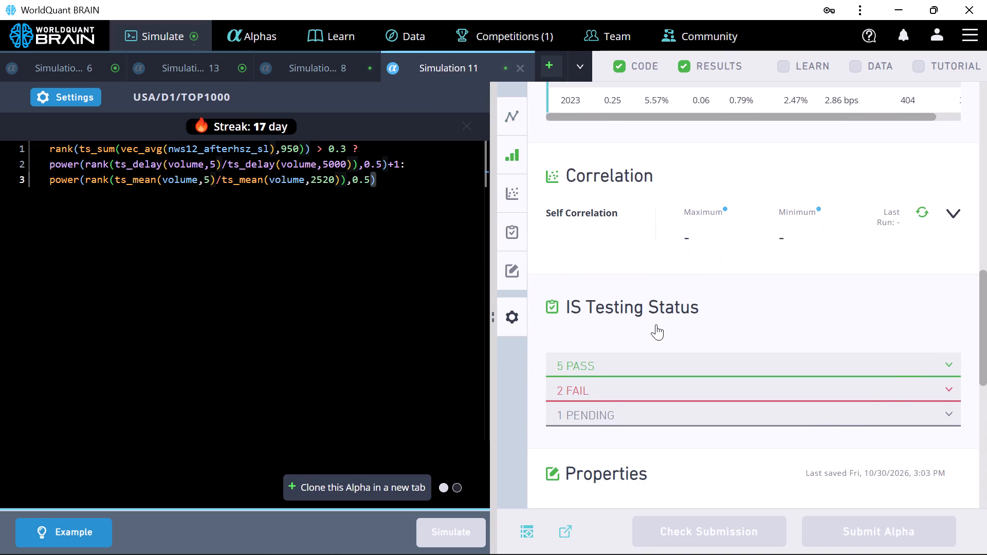
{"action": "left_click", "coordinate": [947, 386]}
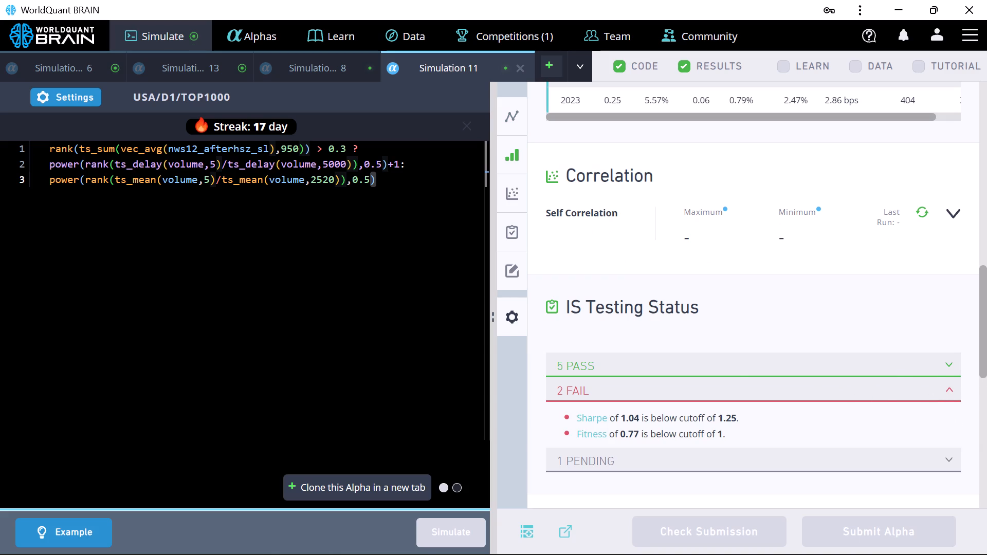
Rerun Simulation 11 with decay set to 15.
{"action": "left_click", "coordinate": [82, 92]}
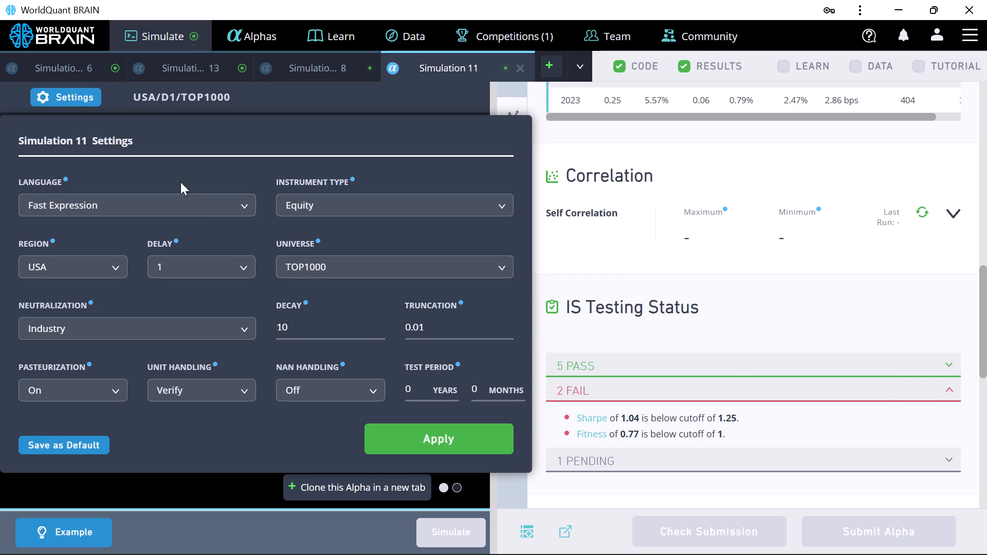
{"action": "triple_click", "coordinate": [380, 323]}
{"action": "double_click", "coordinate": [380, 323]}
{"action": "left_click", "coordinate": [422, 432]}
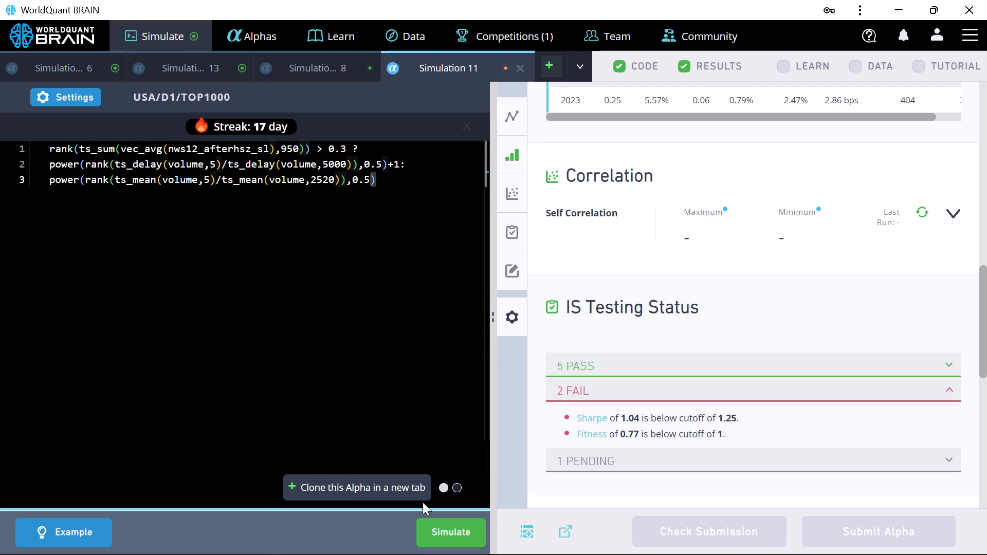
{"action": "left_click", "coordinate": [431, 530]}
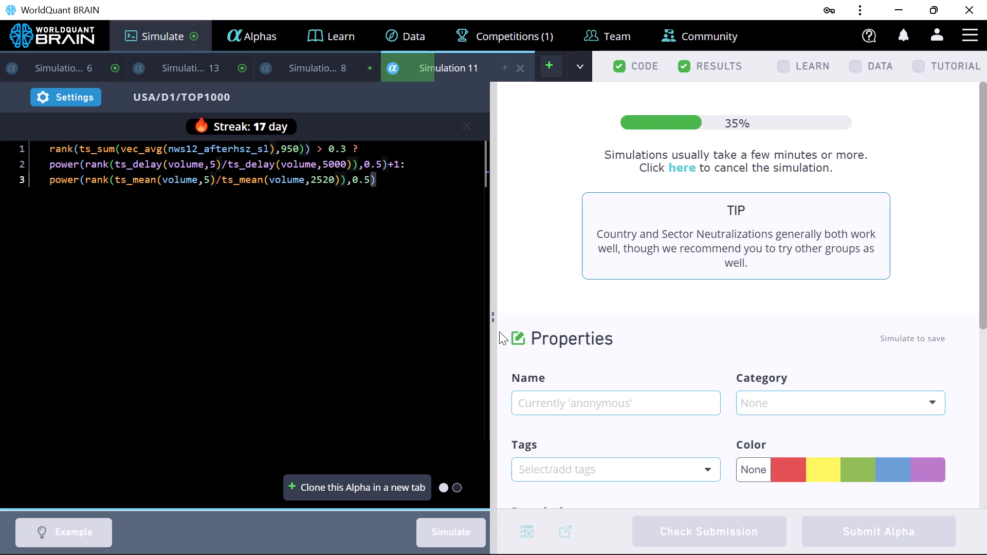
Reveal the test period results of Simulation 13 and examine its failed IS tests.
{"action": "scroll", "coordinate": [619, 317], "scroll_direction": "down", "scroll_amount": 2}
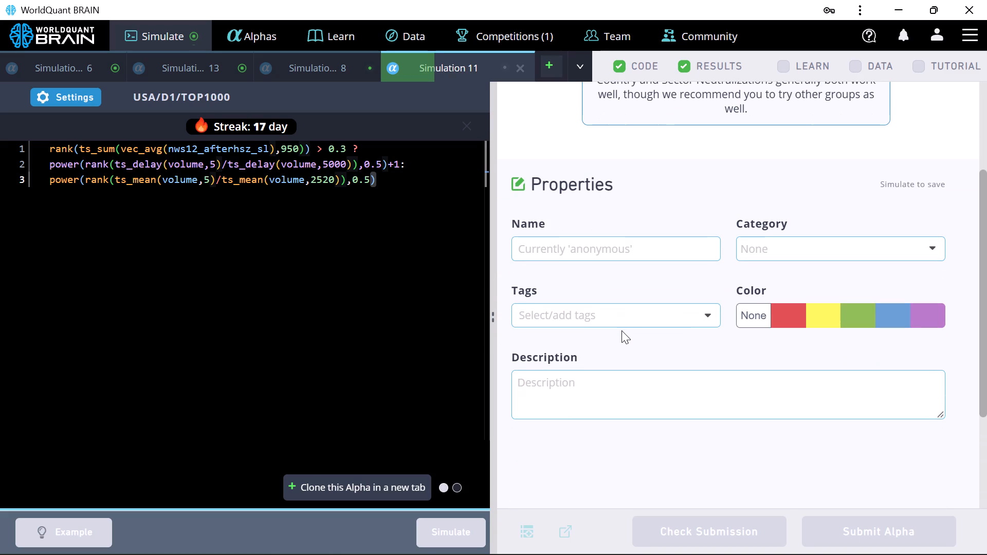
{"action": "left_click", "coordinate": [202, 67]}
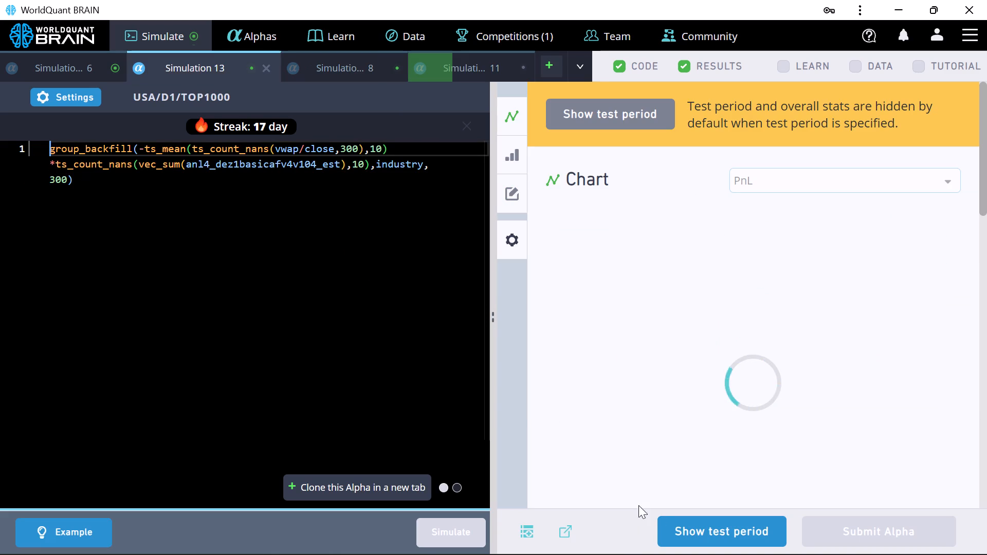
{"action": "left_click", "coordinate": [688, 531]}
{"action": "scroll", "coordinate": [644, 388], "scroll_direction": "down", "scroll_amount": 2}
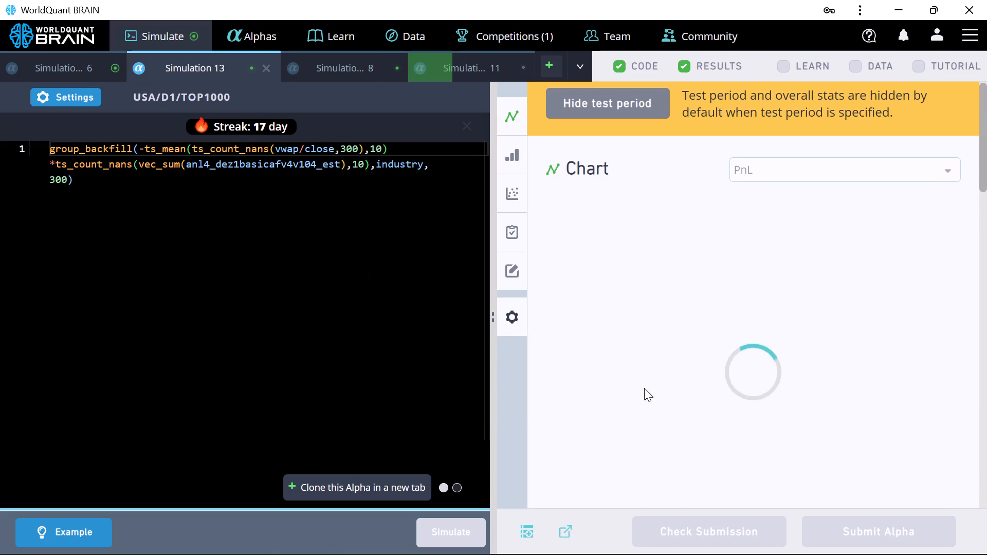
{"action": "scroll", "coordinate": [644, 388], "scroll_direction": "down", "scroll_amount": 4}
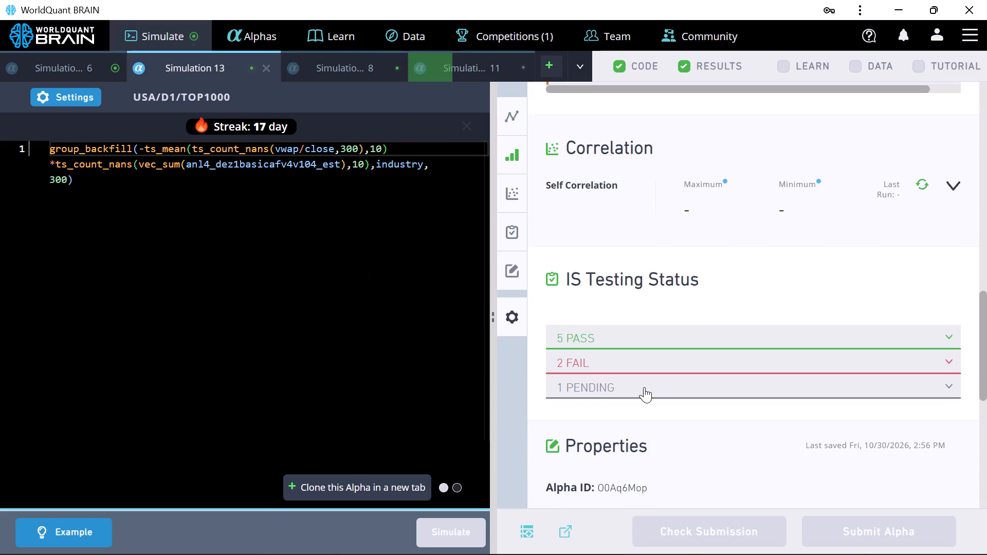
{"action": "left_click", "coordinate": [949, 357]}
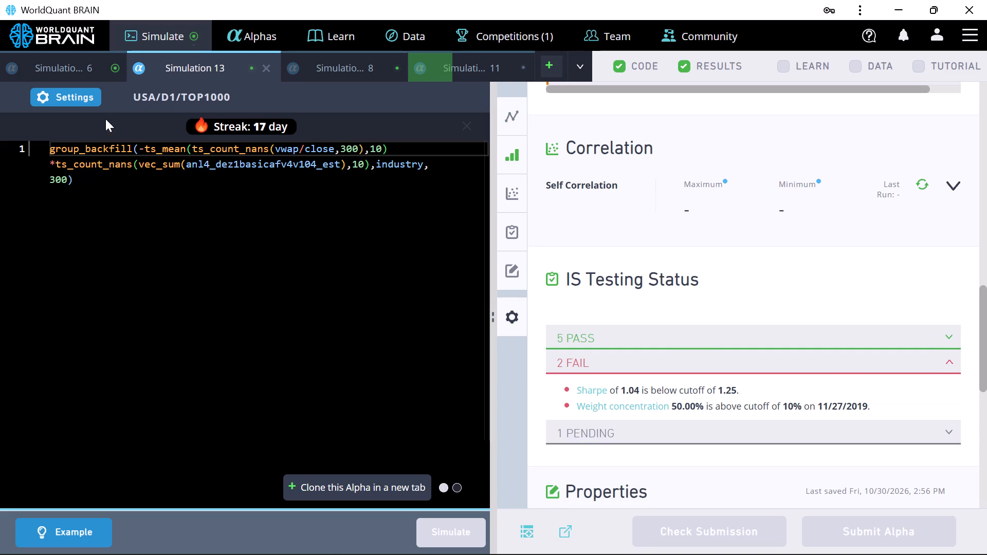
Rerun Simulation 13 with neutralization set to None.
{"action": "left_click", "coordinate": [90, 90]}
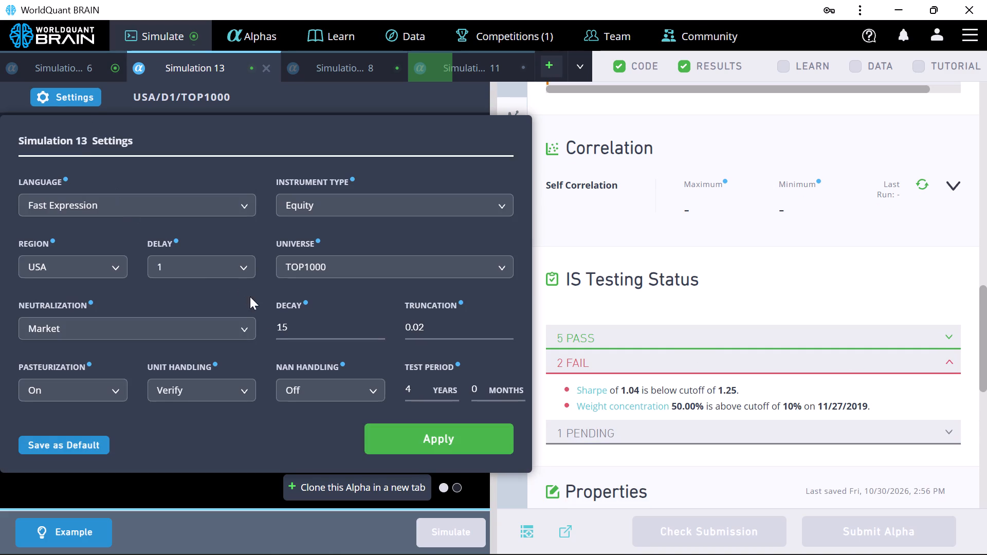
{"action": "left_click", "coordinate": [244, 327]}
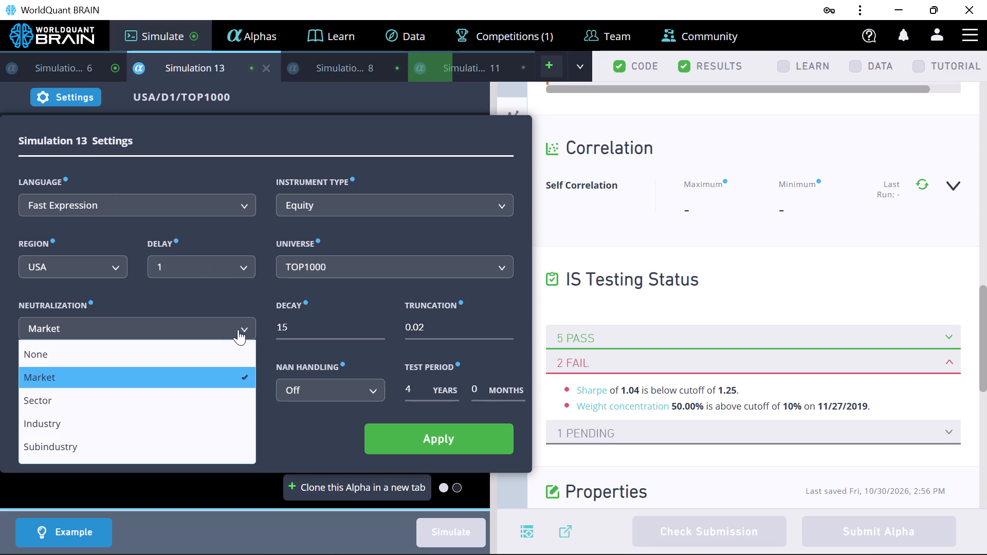
{"action": "left_click", "coordinate": [220, 363]}
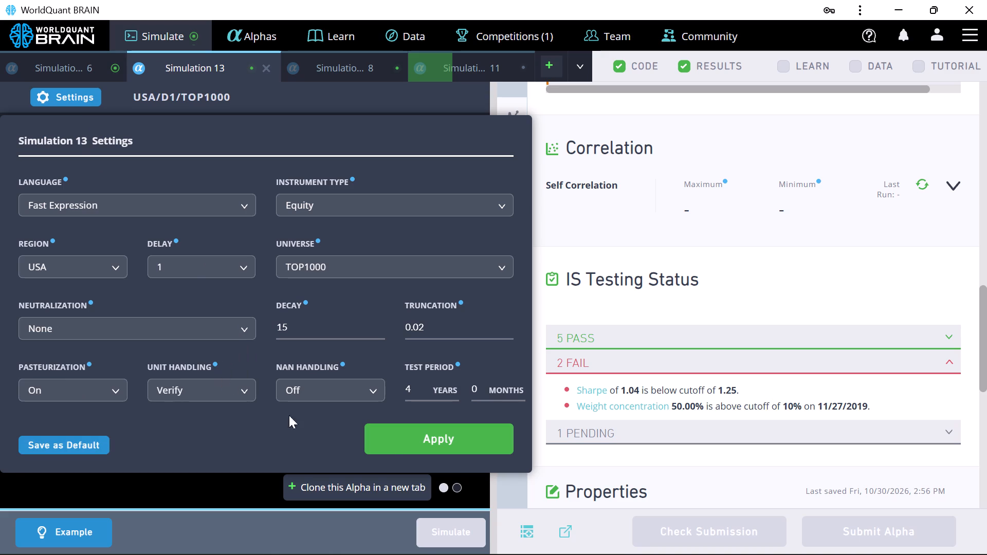
{"action": "left_click", "coordinate": [393, 446]}
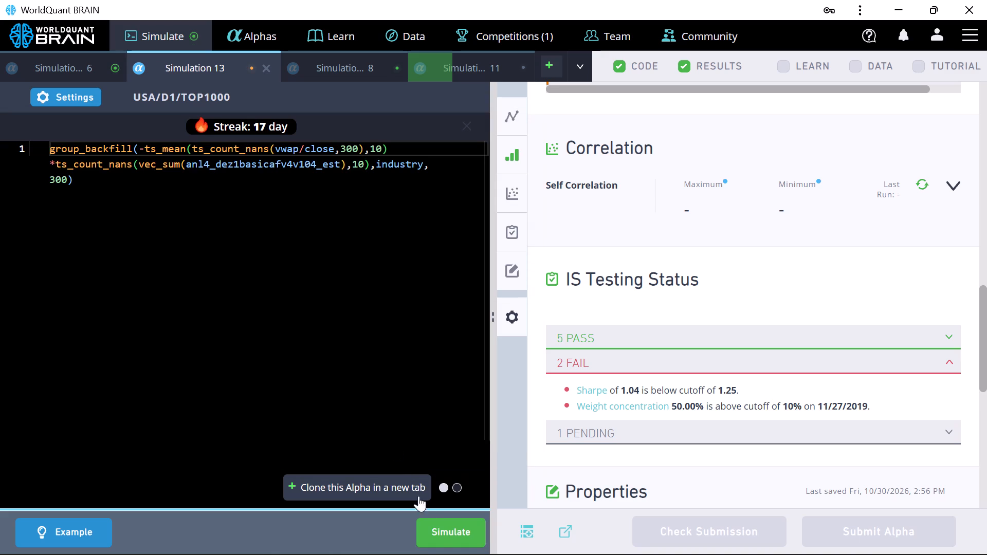
{"action": "left_click", "coordinate": [435, 533]}
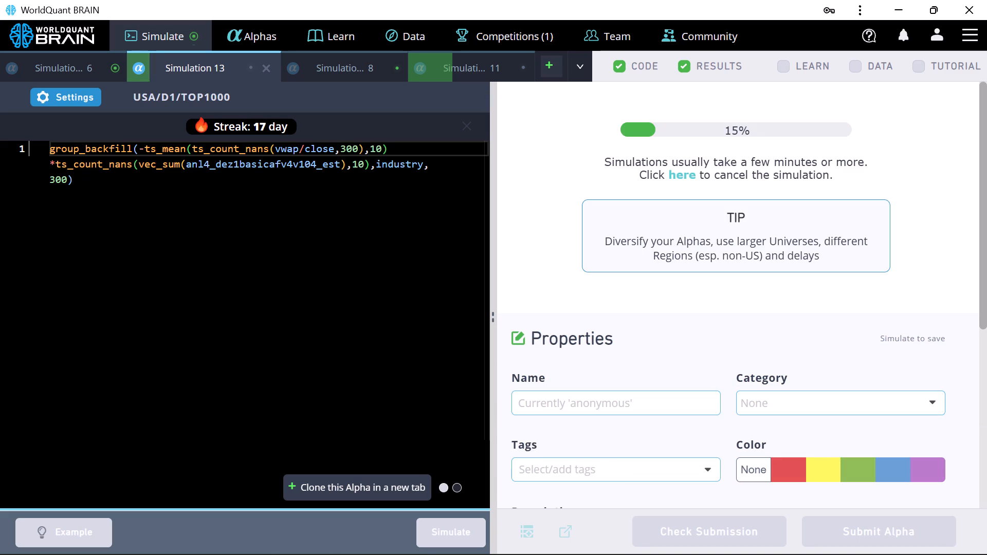
Review the IS summary of Simulation 11's decay 15 run and examine its failed IS tests.
{"action": "left_click", "coordinate": [429, 75]}
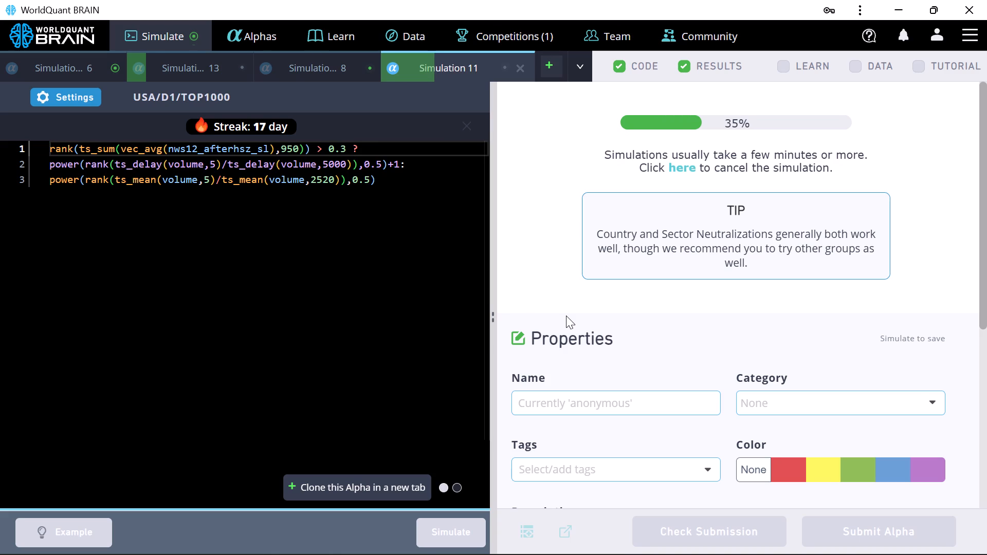
{"action": "scroll", "coordinate": [564, 317], "scroll_direction": "down", "scroll_amount": 3}
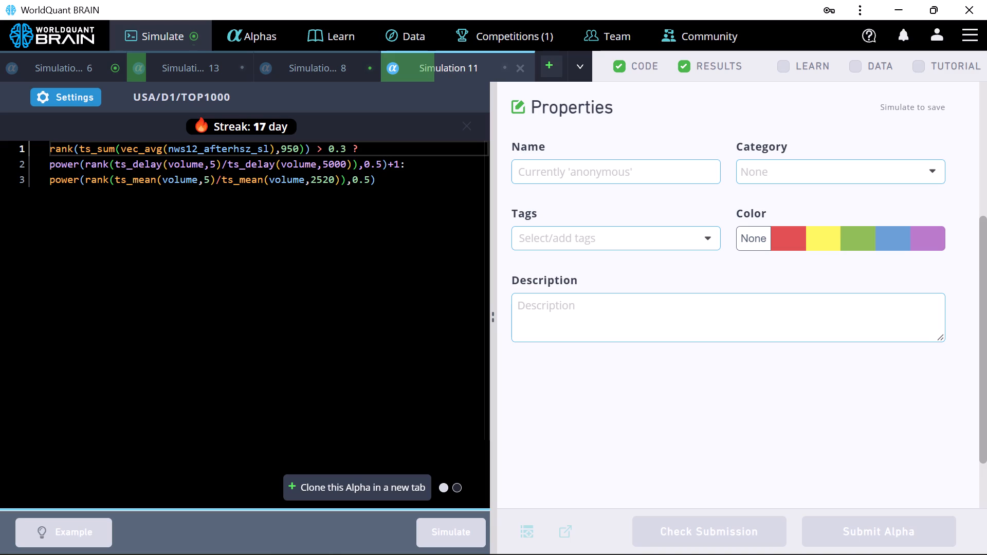
{"action": "scroll", "coordinate": [557, 322], "scroll_direction": "down", "scroll_amount": 1}
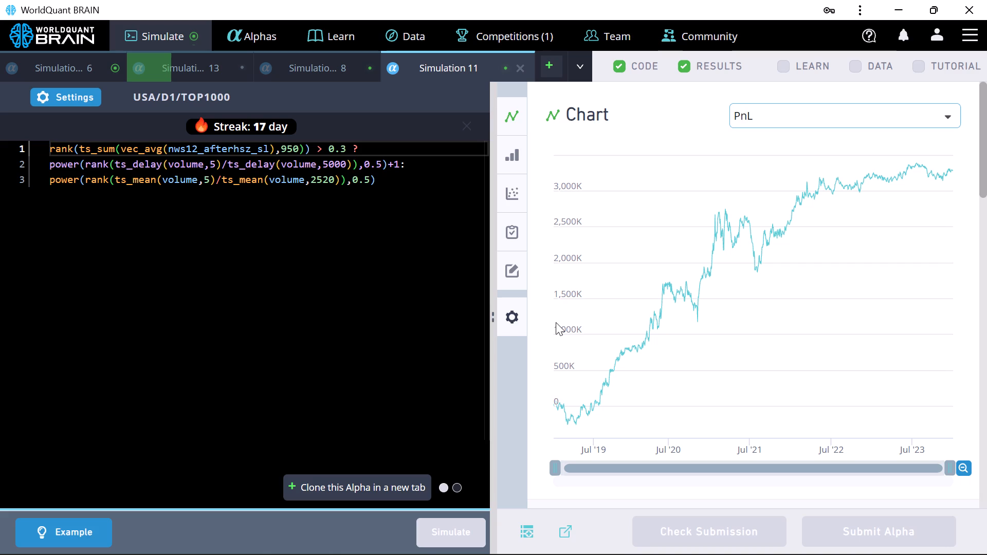
{"action": "scroll", "coordinate": [683, 344], "scroll_direction": "down", "scroll_amount": 4}
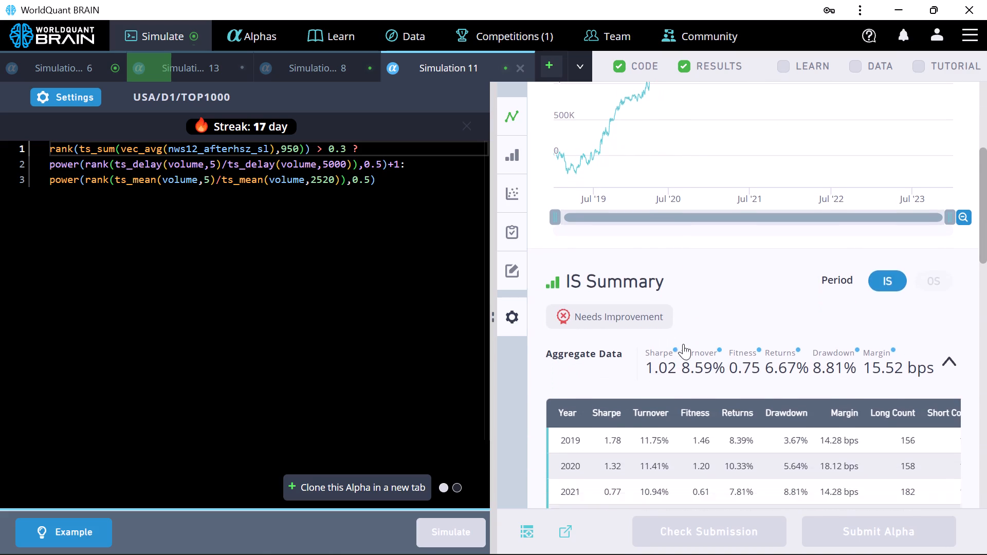
{"action": "scroll", "coordinate": [676, 335], "scroll_direction": "down", "scroll_amount": 6}
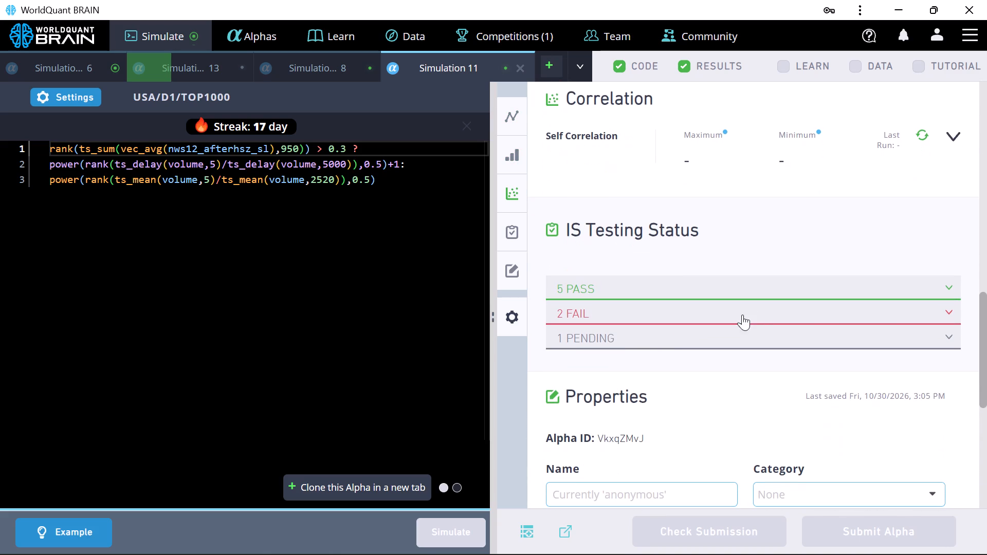
{"action": "left_click", "coordinate": [947, 311]}
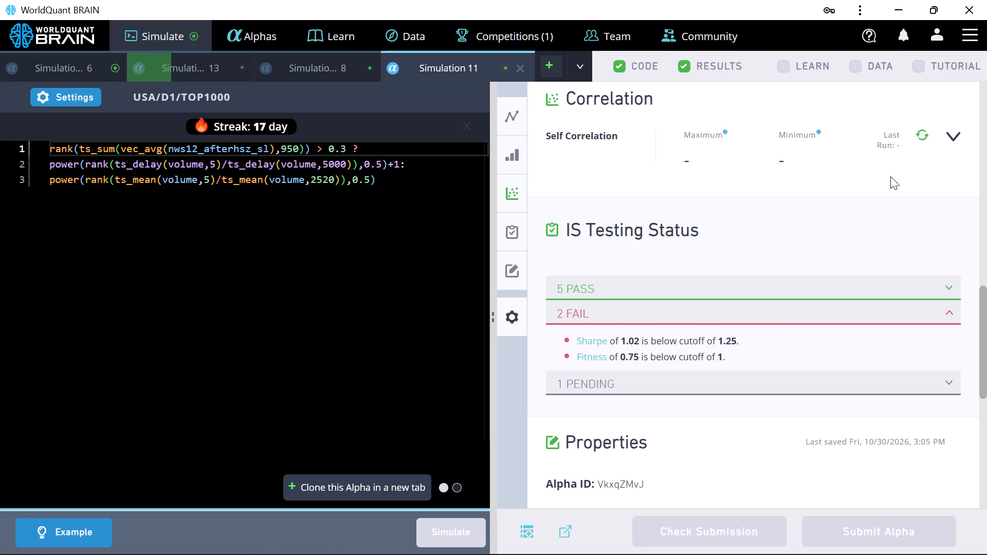
Compute the self correlation of Simulation 11's decay 15 run.
{"action": "left_click", "coordinate": [921, 135]}
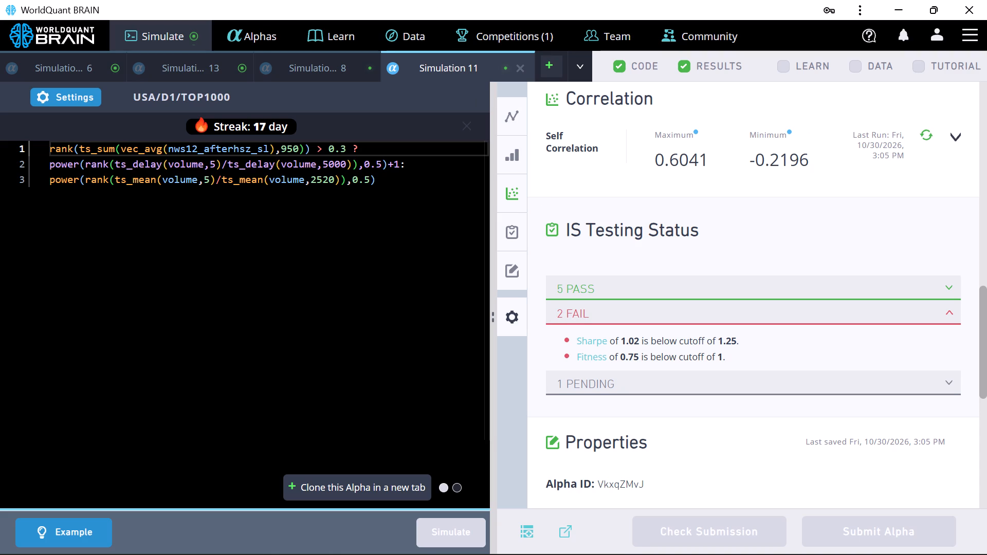
Rerun Simulation 11 with decay set to 40.
{"action": "left_click", "coordinate": [68, 96]}
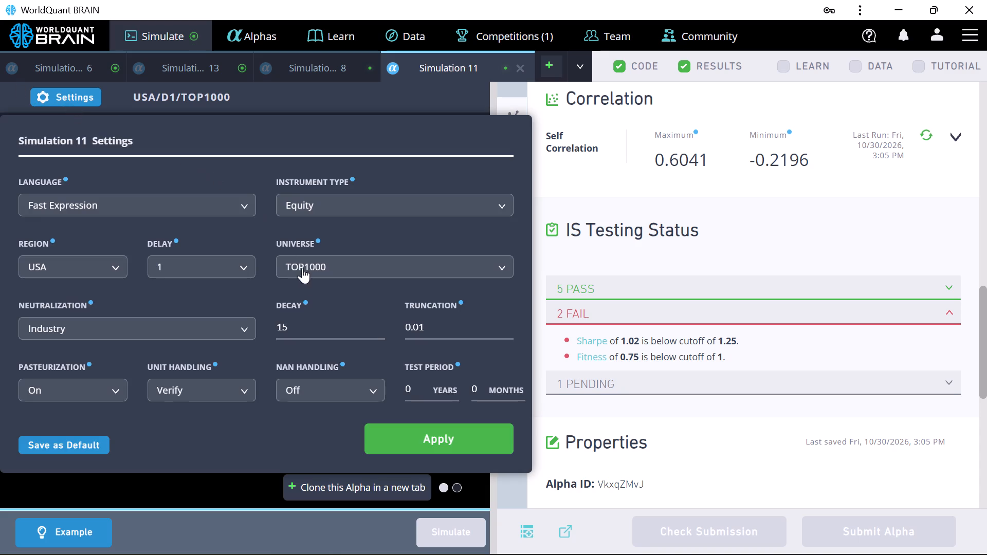
{"action": "left_click", "coordinate": [379, 322]}
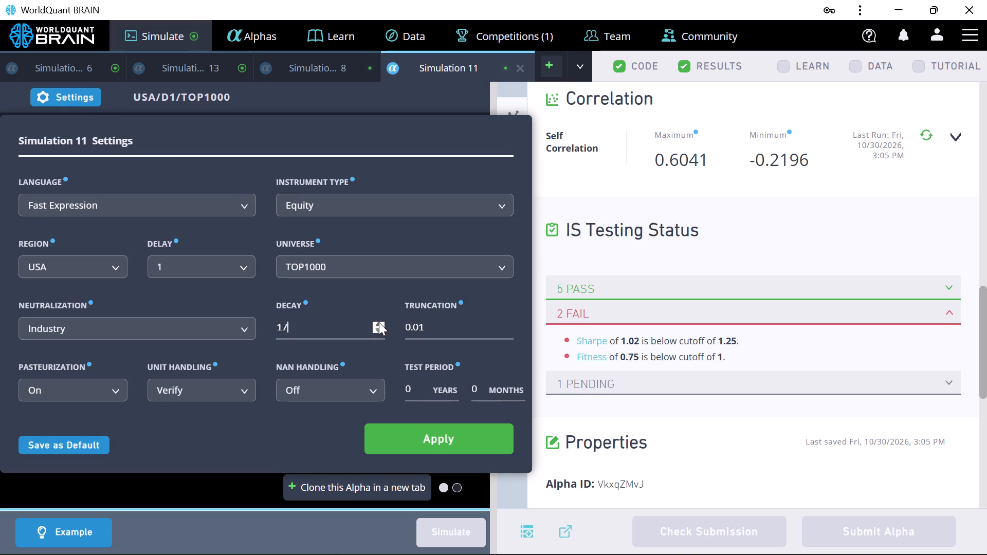
{"action": "left_click", "coordinate": [379, 322]}
{"action": "left_click", "coordinate": [379, 322]}
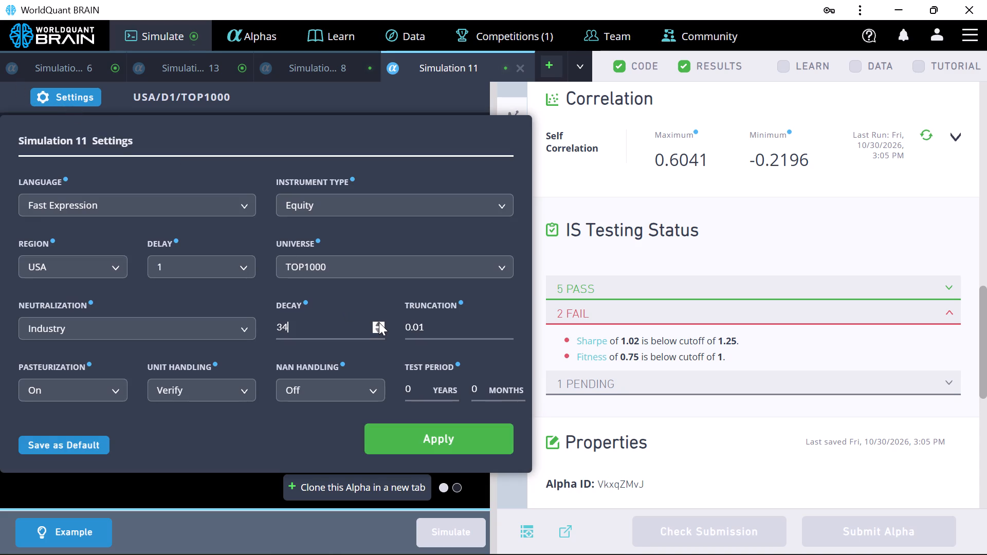
{"action": "double_click", "coordinate": [379, 322]}
{"action": "triple_click", "coordinate": [379, 322]}
{"action": "left_click", "coordinate": [379, 322]}
{"action": "left_click", "coordinate": [398, 433]}
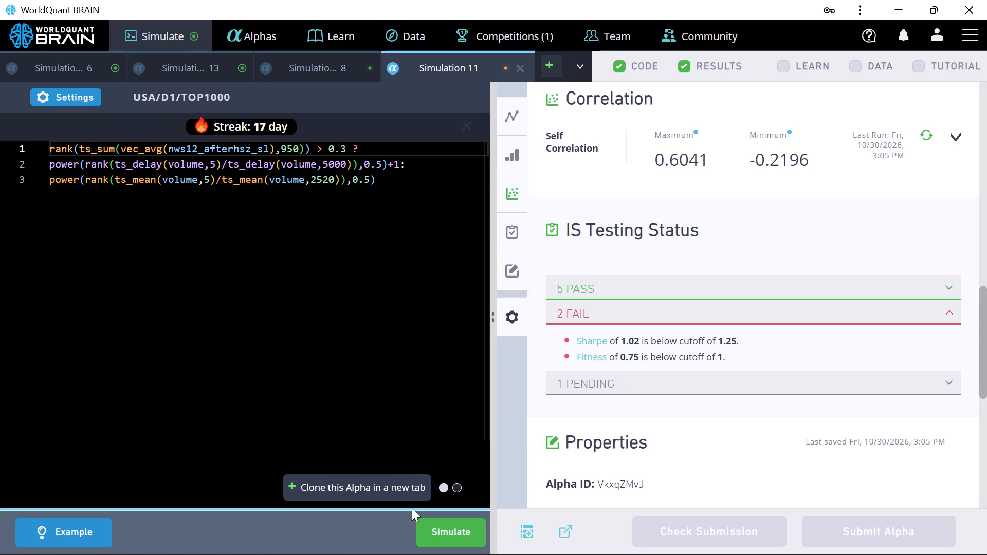
{"action": "left_click", "coordinate": [423, 525]}
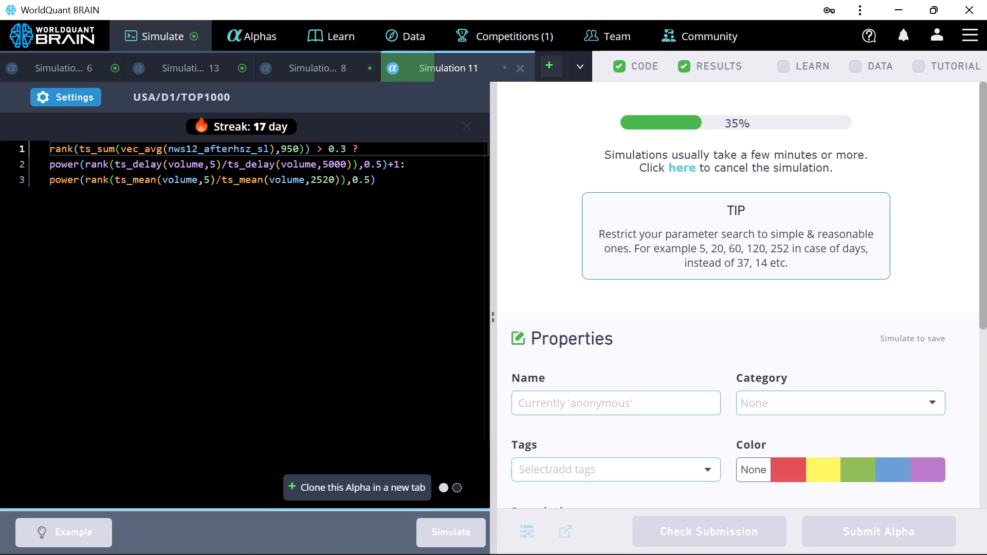
Review the yearly statistics of Simulation 11's decay 40 run and examine its failed IS tests.
{"action": "scroll", "coordinate": [516, 323], "scroll_direction": "down", "scroll_amount": 4}
{"action": "scroll", "coordinate": [517, 323], "scroll_direction": "up", "scroll_amount": 4}
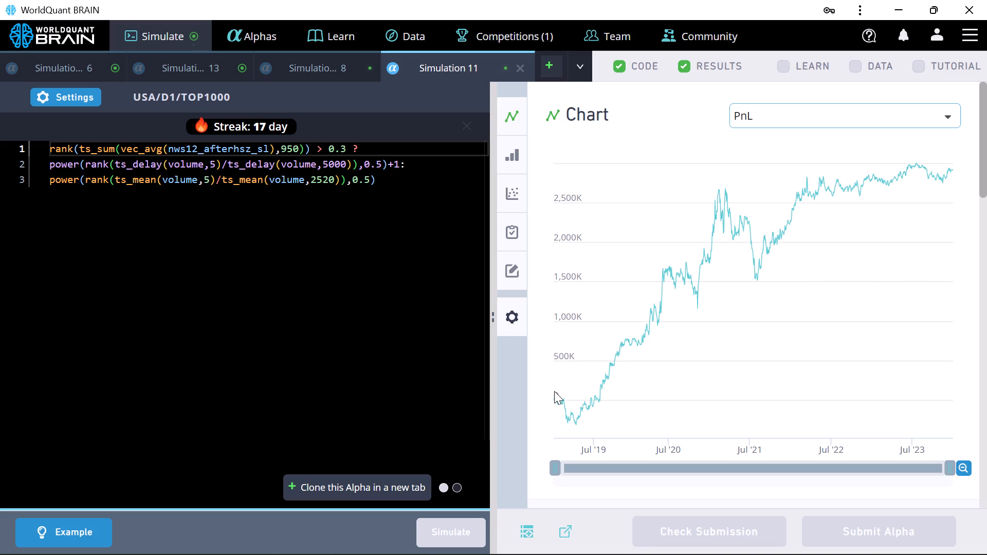
{"action": "scroll", "coordinate": [613, 409], "scroll_direction": "down", "scroll_amount": 5}
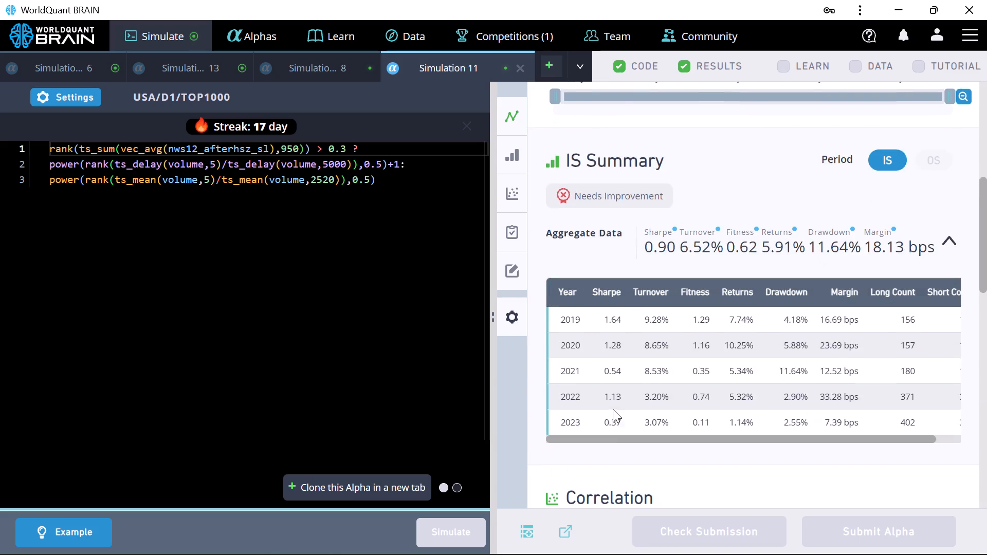
{"action": "scroll", "coordinate": [613, 408], "scroll_direction": "down", "scroll_amount": 4}
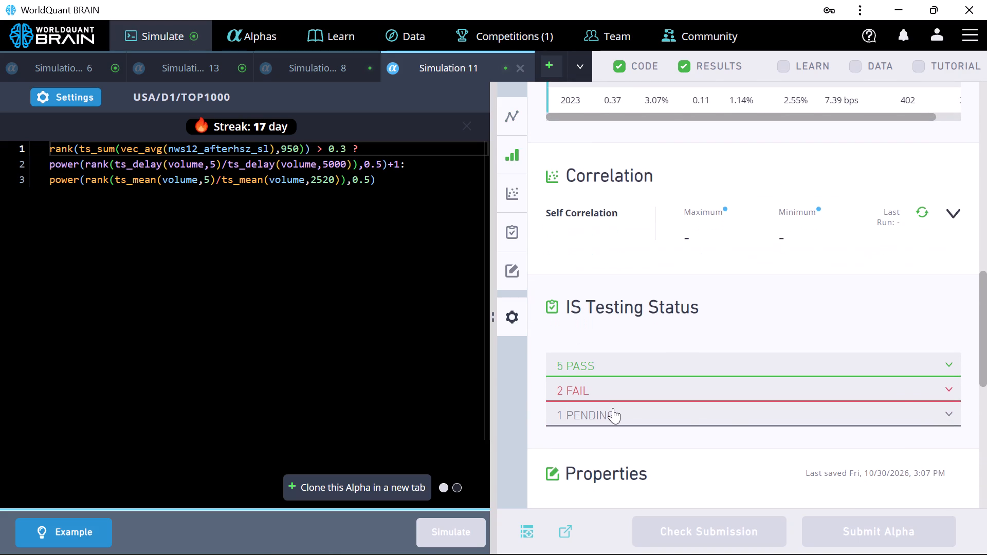
{"action": "left_click", "coordinate": [950, 388]}
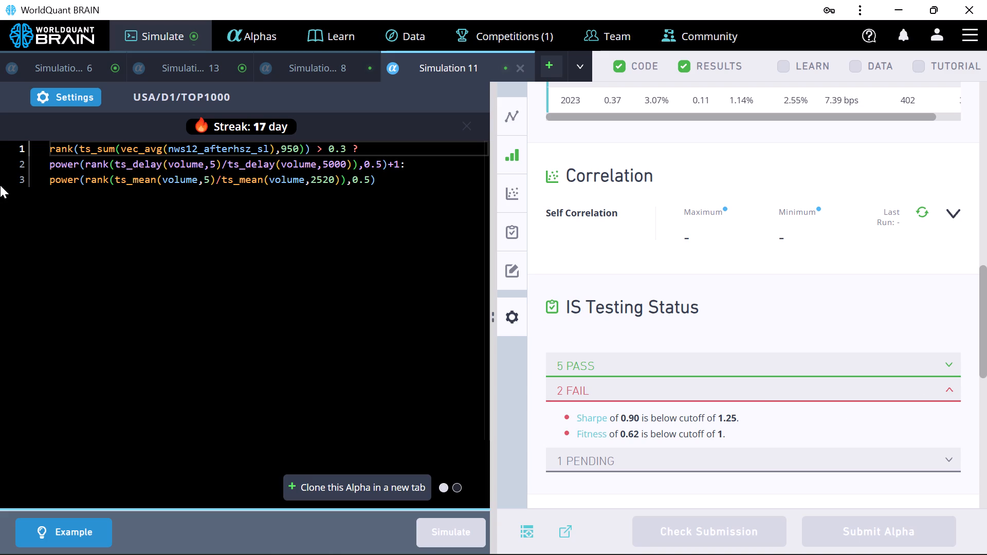
Rerun Simulation 11 with truncation set to 0.02.
{"action": "left_click", "coordinate": [90, 95]}
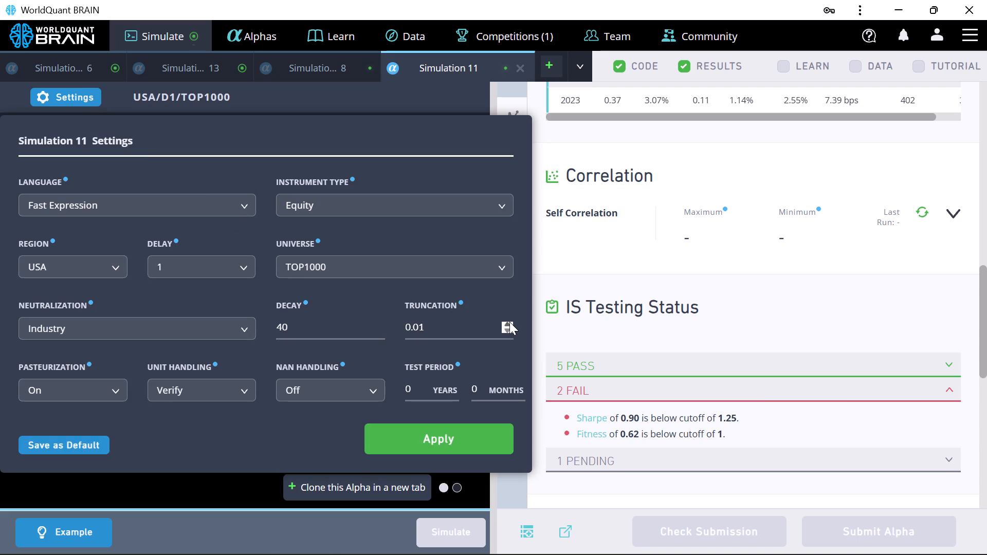
{"action": "left_click", "coordinate": [509, 323]}
{"action": "left_click", "coordinate": [490, 438]}
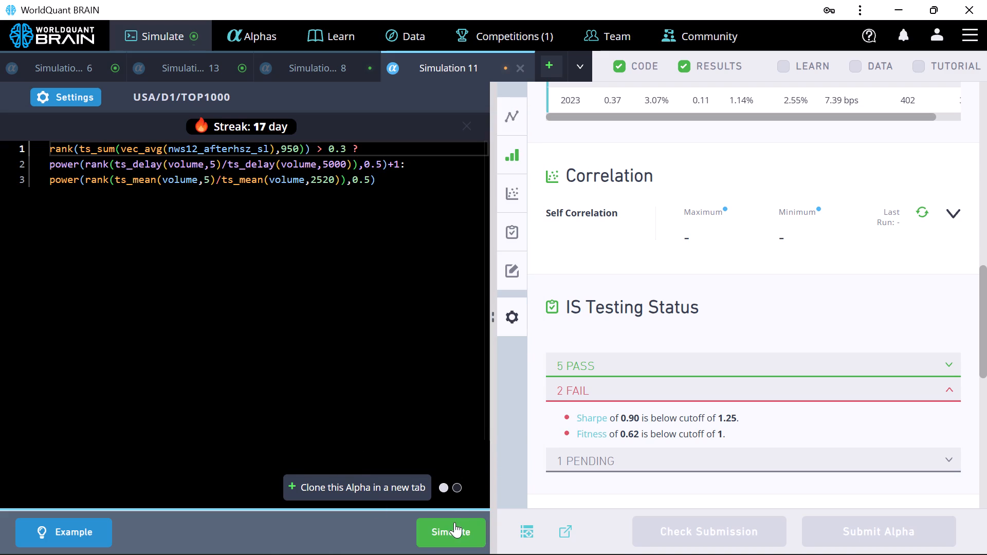
{"action": "left_click", "coordinate": [454, 522]}
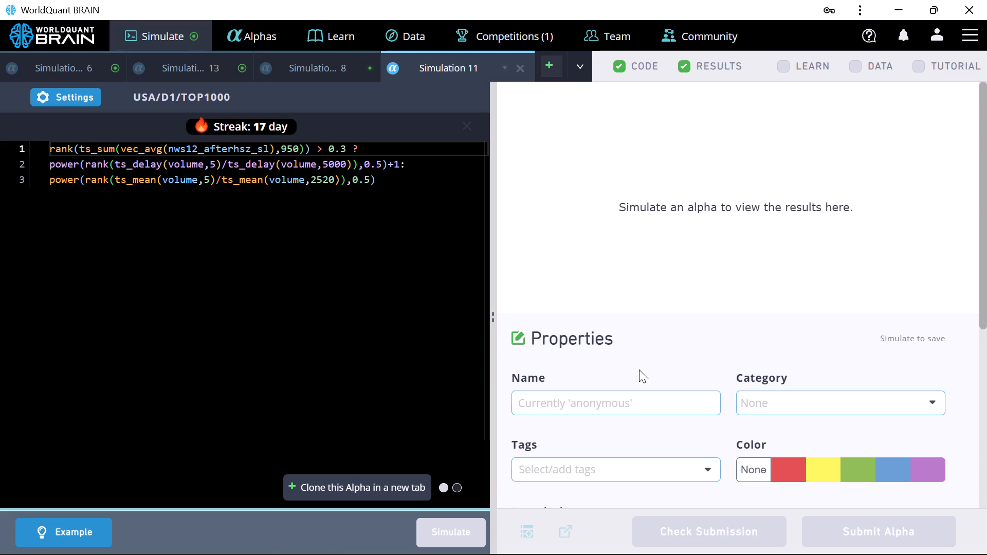
Review the results of Simulation 11's truncation 0.02 run and examine its failed IS tests.
{"action": "scroll", "coordinate": [639, 369], "scroll_direction": "down", "scroll_amount": 3}
{"action": "scroll", "coordinate": [639, 369], "scroll_direction": "up", "scroll_amount": 3}
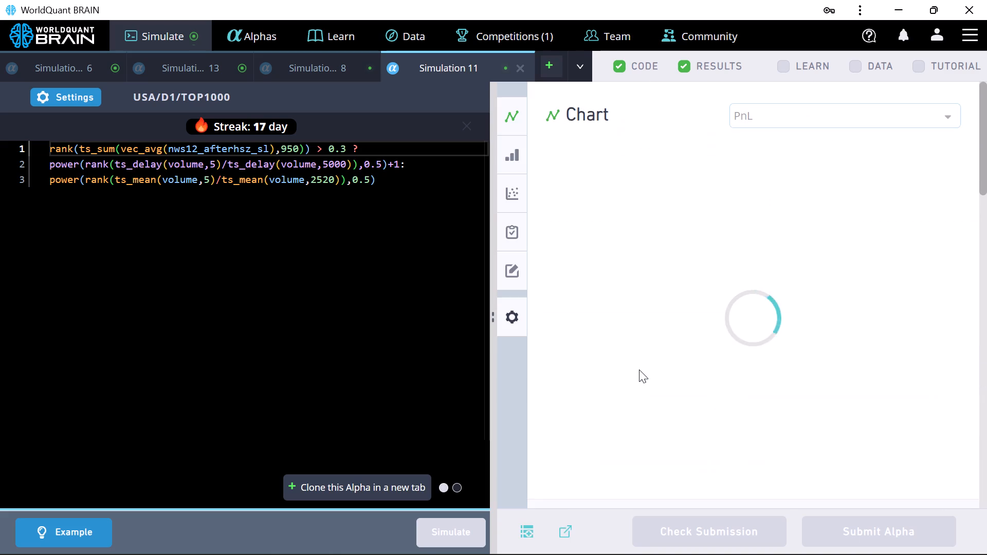
{"action": "scroll", "coordinate": [639, 369], "scroll_direction": "down", "scroll_amount": 4}
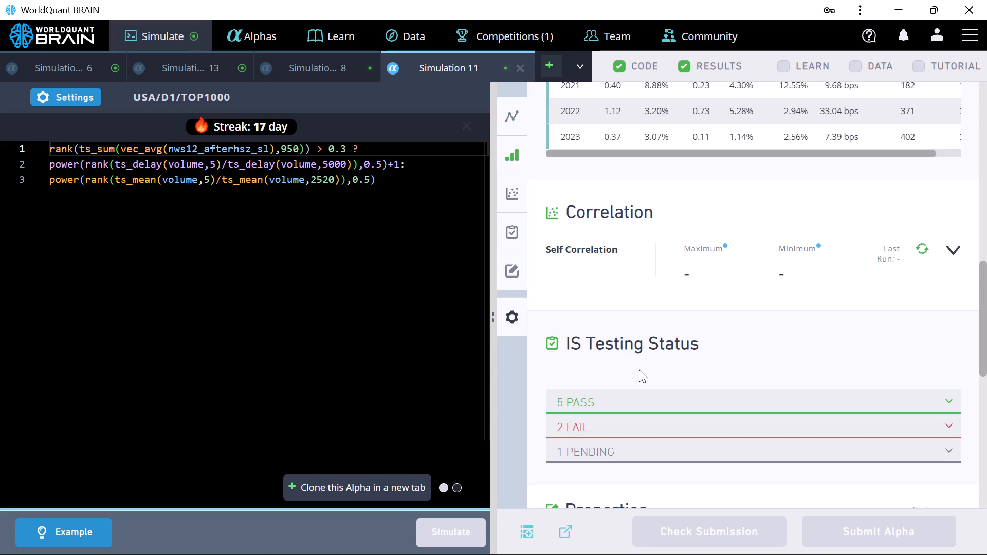
{"action": "left_click", "coordinate": [946, 424]}
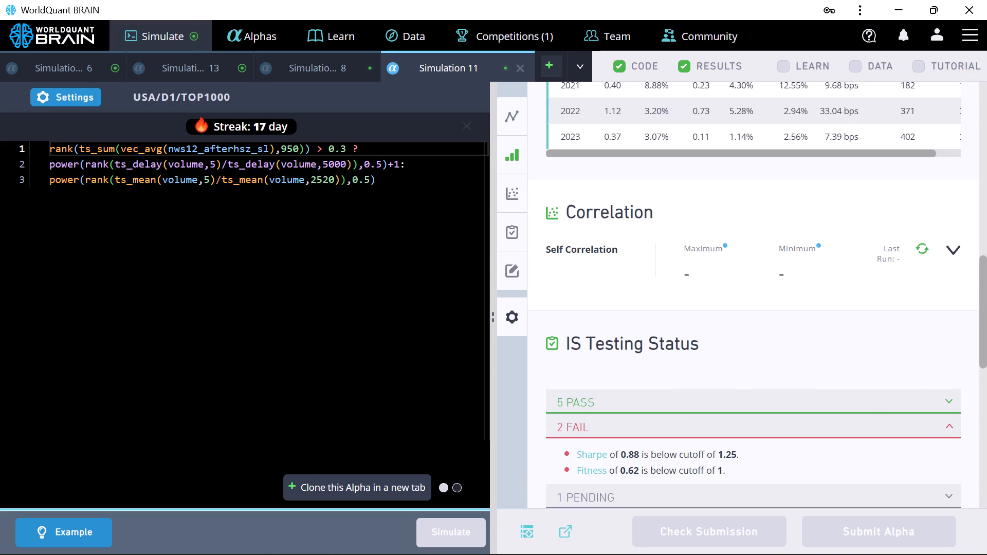
Rerun Simulation 11 with neutralization set to Market.
{"action": "left_click", "coordinate": [83, 100]}
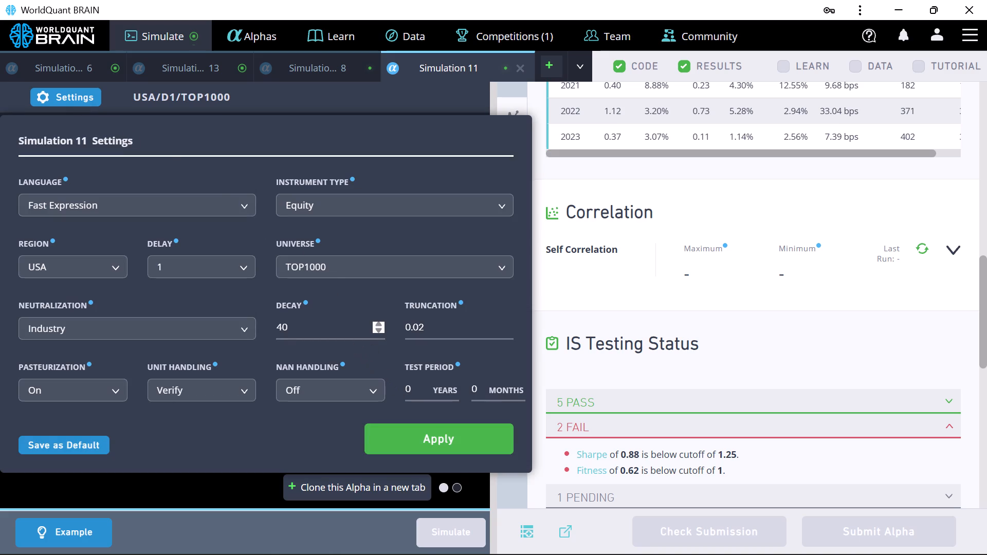
{"action": "left_click", "coordinate": [246, 328]}
{"action": "left_click", "coordinate": [229, 376]}
{"action": "left_click", "coordinate": [392, 445]}
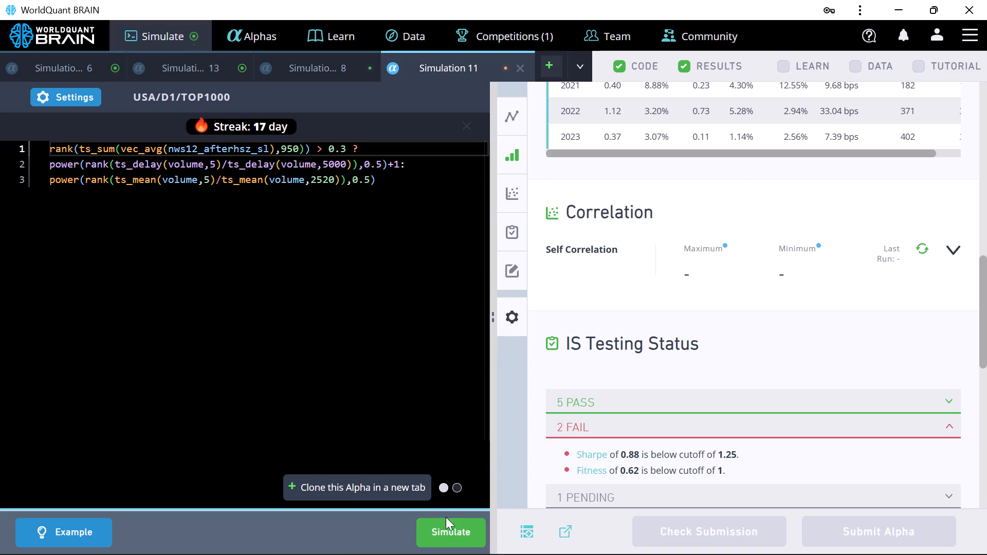
{"action": "left_click", "coordinate": [446, 524]}
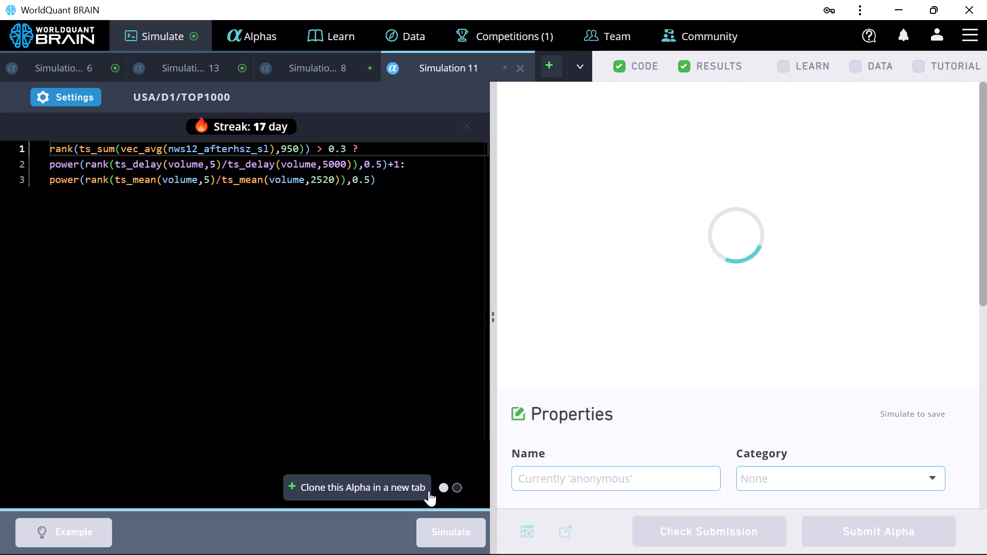
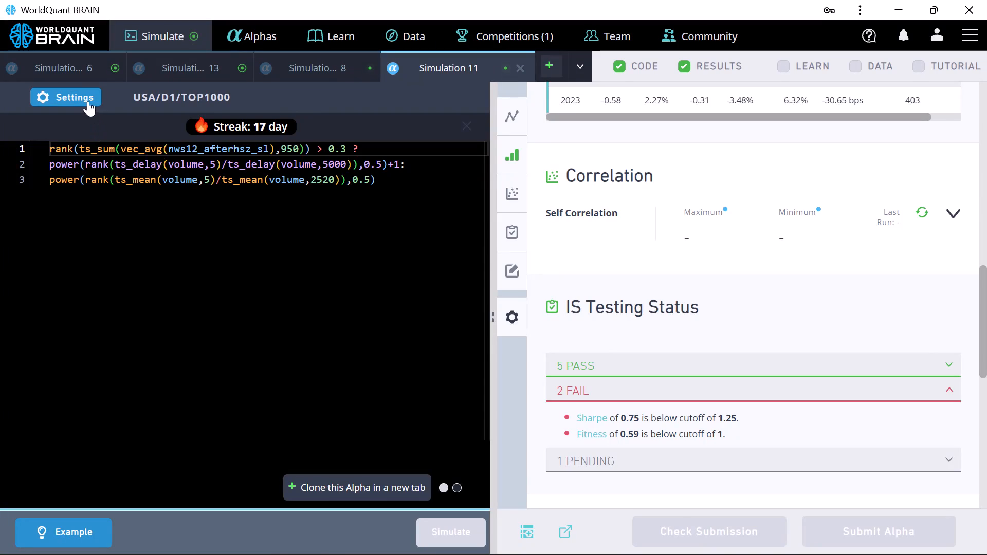
Rerun Simulation 11 with neutralization set to Industry.
{"action": "left_click", "coordinate": [88, 101]}
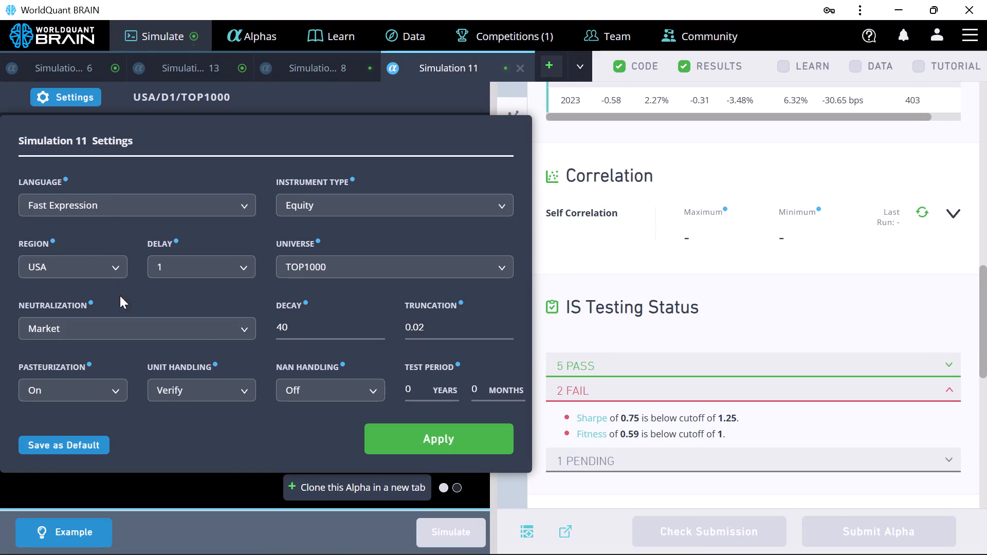
{"action": "left_click", "coordinate": [225, 333]}
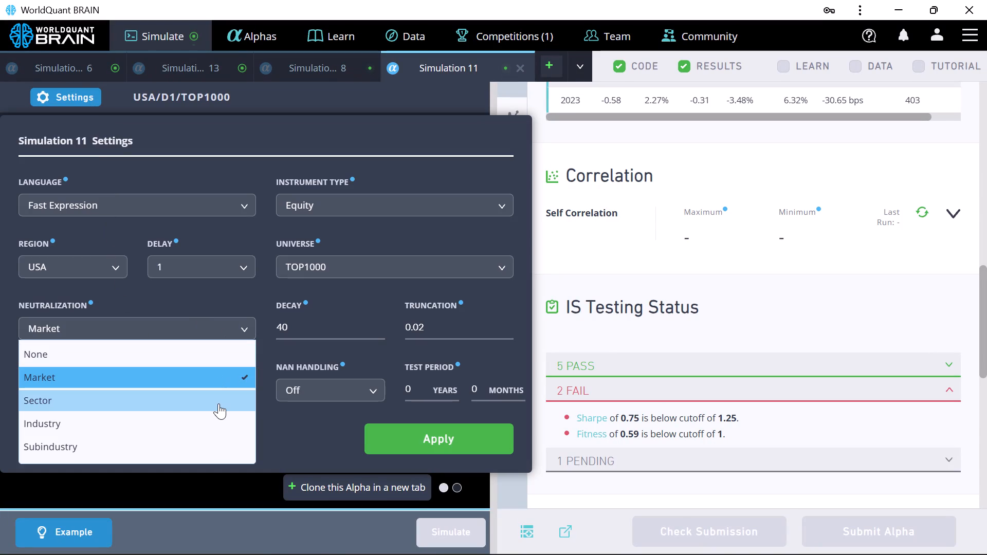
{"action": "left_click", "coordinate": [217, 419]}
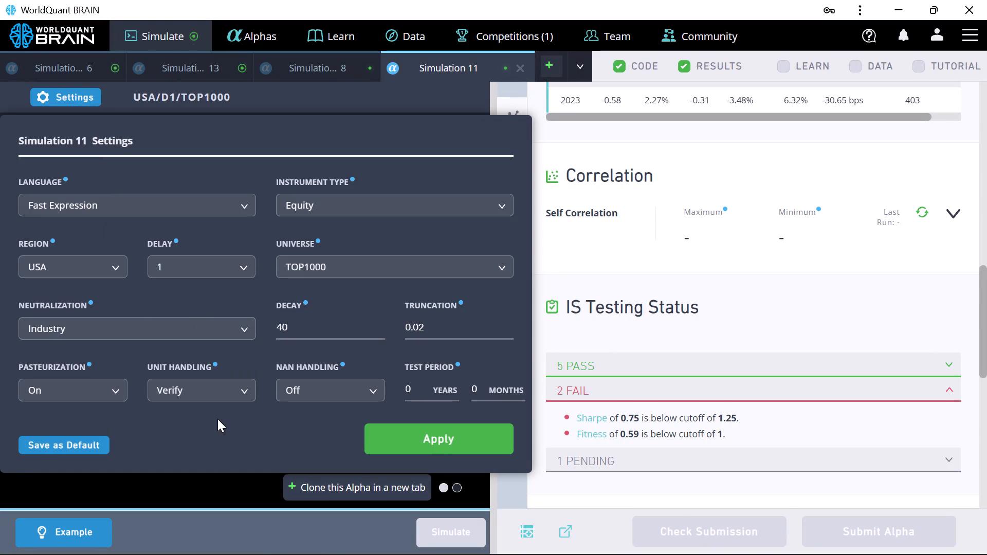
{"action": "left_click", "coordinate": [386, 449]}
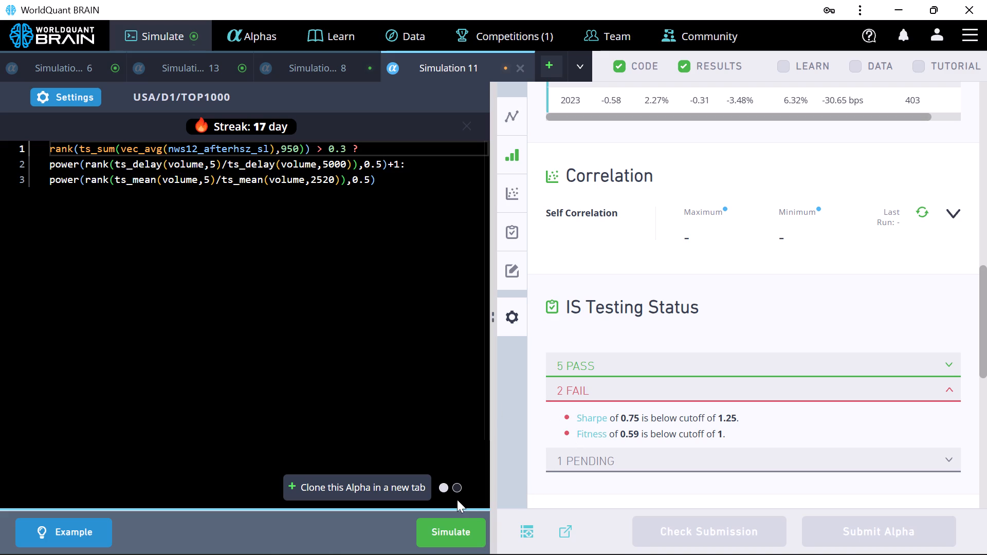
{"action": "left_click_drag", "start_coordinate": [451, 516], "coordinate": [450, 521]}
{"action": "left_click", "coordinate": [449, 521]}
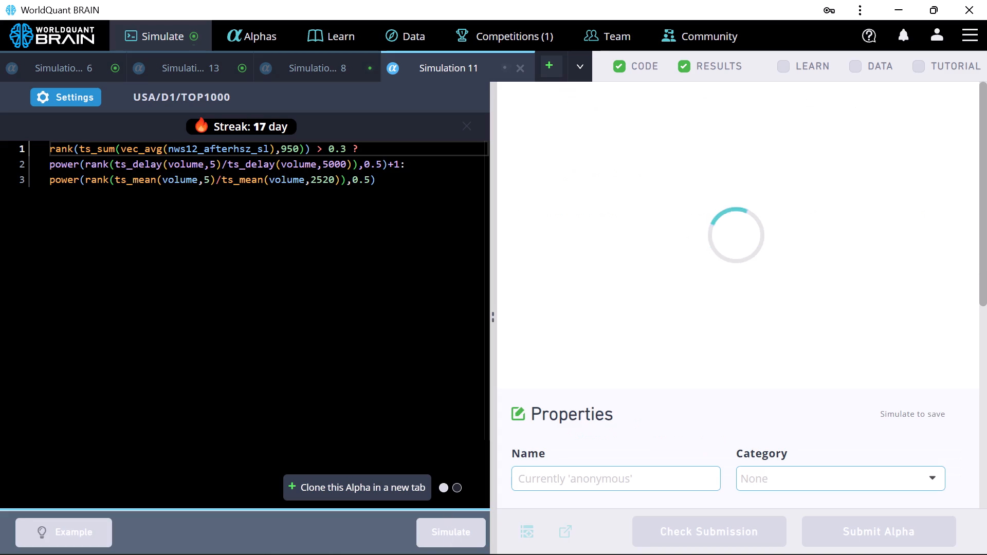
Set Simulation 11's decay to 15 and apply the settings while the Industry run is in progress.
{"action": "left_click", "coordinate": [90, 91]}
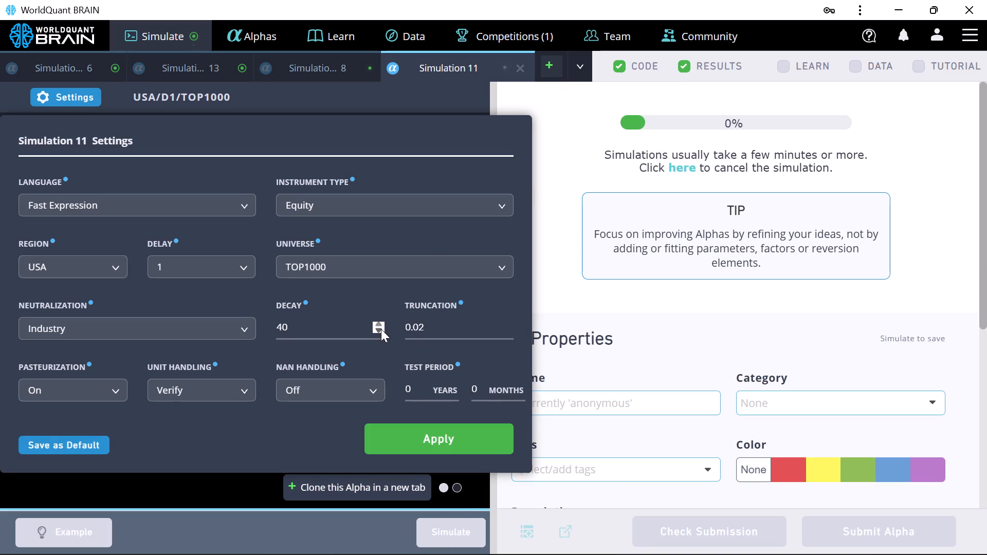
{"action": "left_click", "coordinate": [381, 329]}
{"action": "left_click", "coordinate": [381, 329]}
{"action": "left_click", "coordinate": [408, 435]}
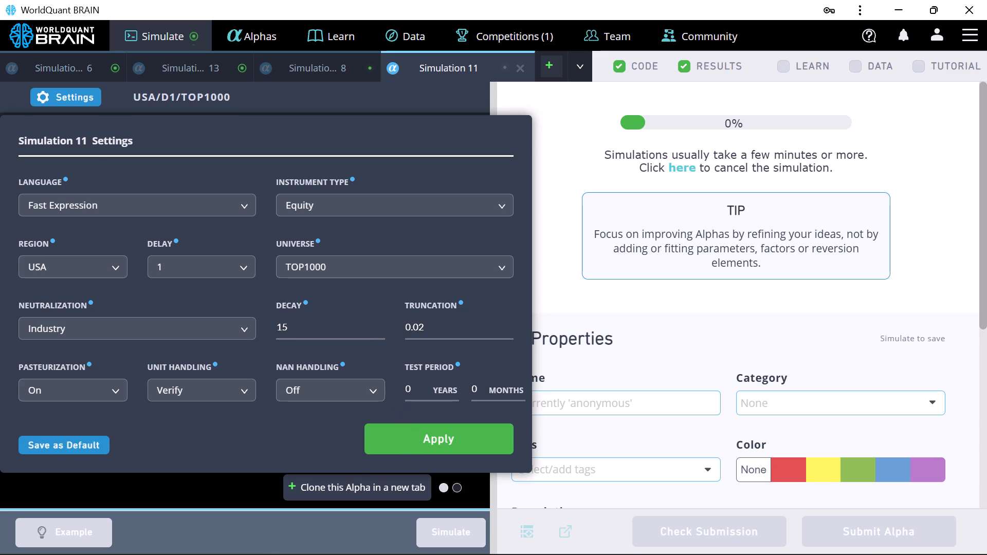
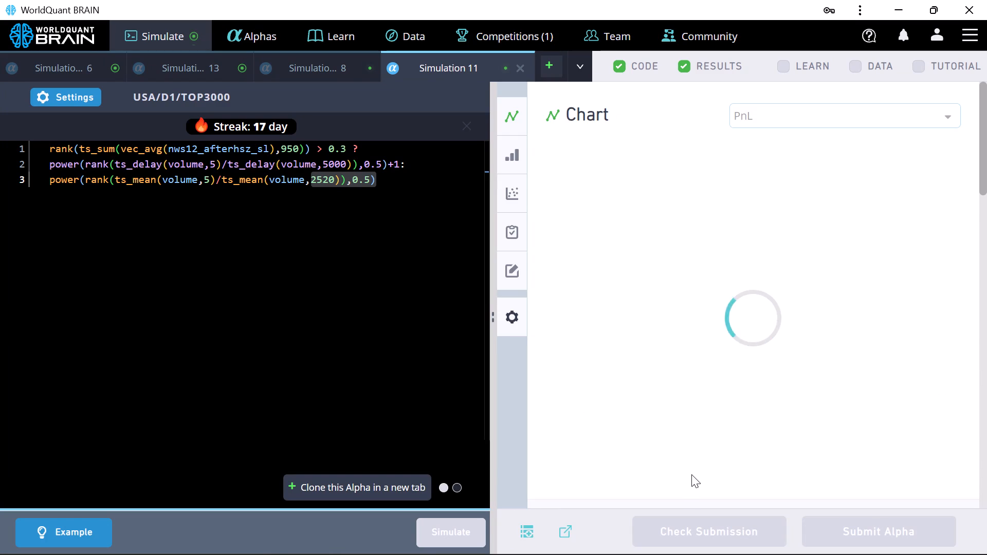
Review Simulation 11's IS testing status and expand the list of failed tests.
{"action": "scroll", "coordinate": [691, 474], "scroll_direction": "down", "scroll_amount": 4}
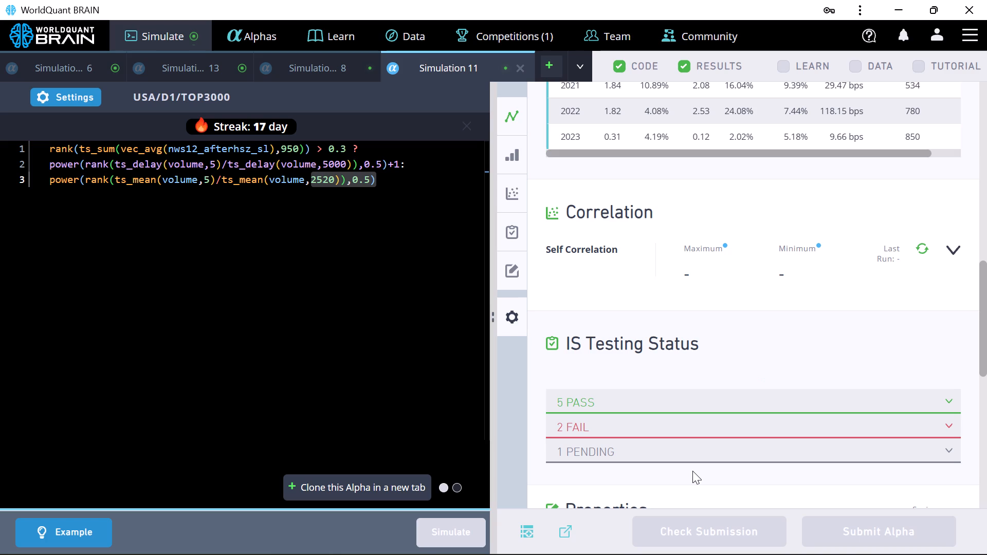
{"action": "left_click", "coordinate": [948, 428]}
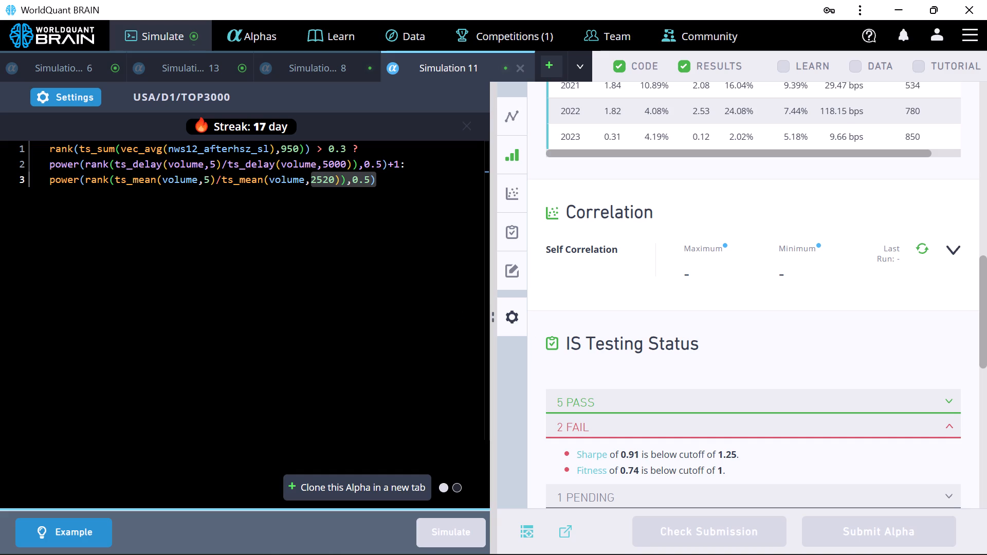
Rerun Simulation 11 with neutralization set to Subindustry.
{"action": "left_click", "coordinate": [77, 100]}
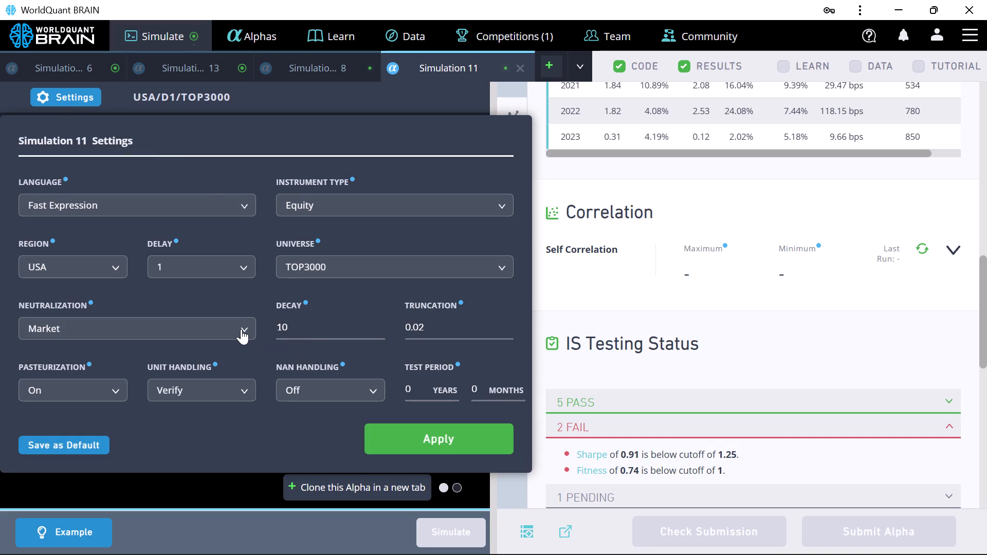
{"action": "left_click", "coordinate": [247, 323]}
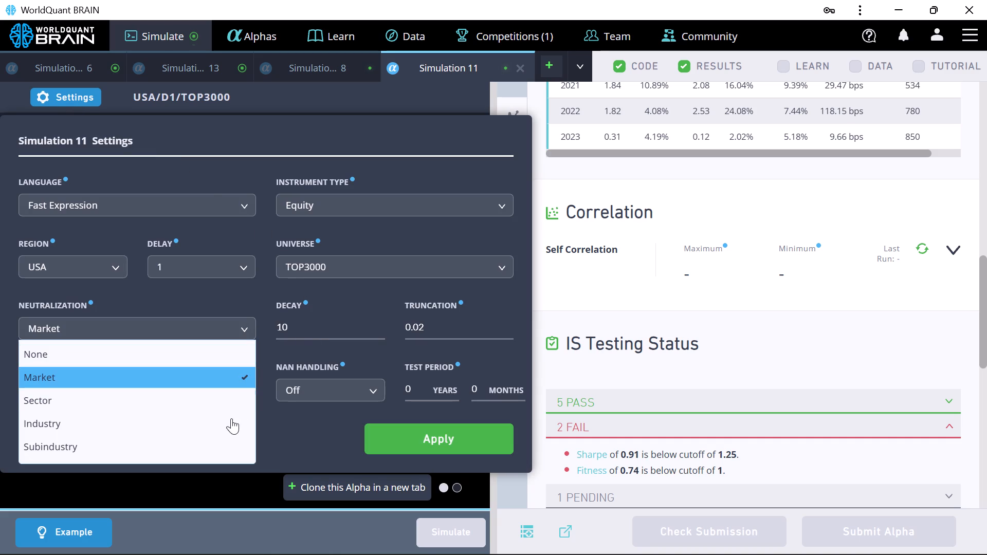
{"action": "left_click", "coordinate": [232, 443]}
{"action": "left_click", "coordinate": [388, 442]}
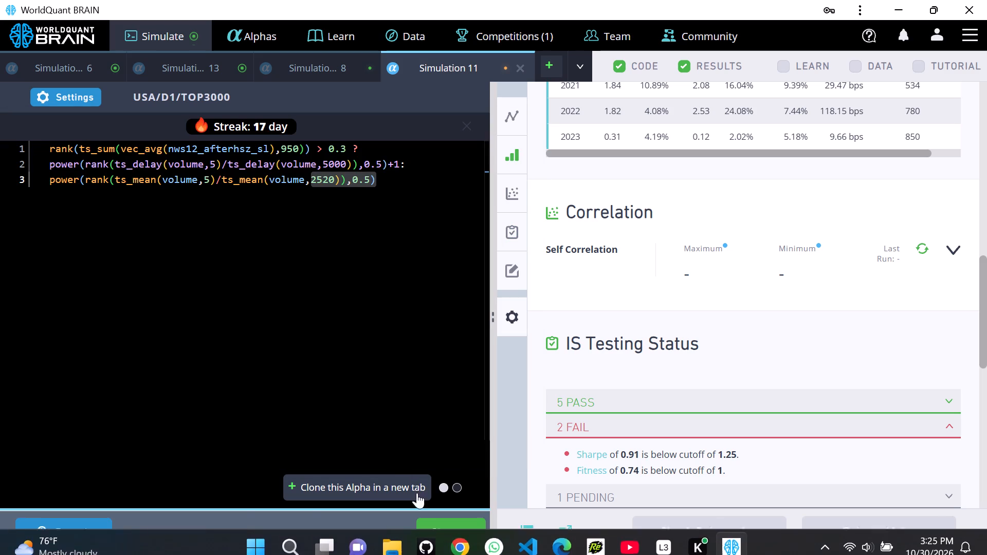
{"action": "left_click", "coordinate": [438, 529]}
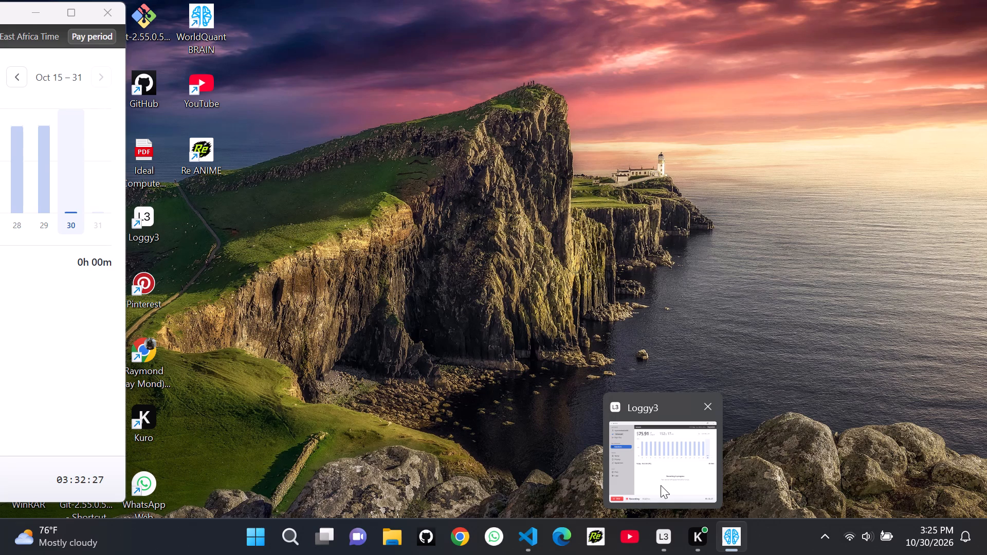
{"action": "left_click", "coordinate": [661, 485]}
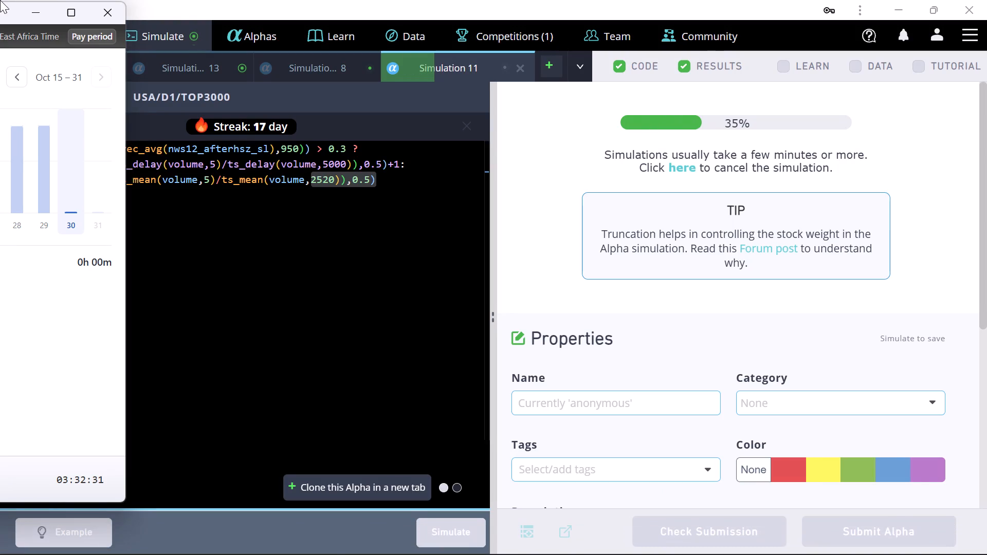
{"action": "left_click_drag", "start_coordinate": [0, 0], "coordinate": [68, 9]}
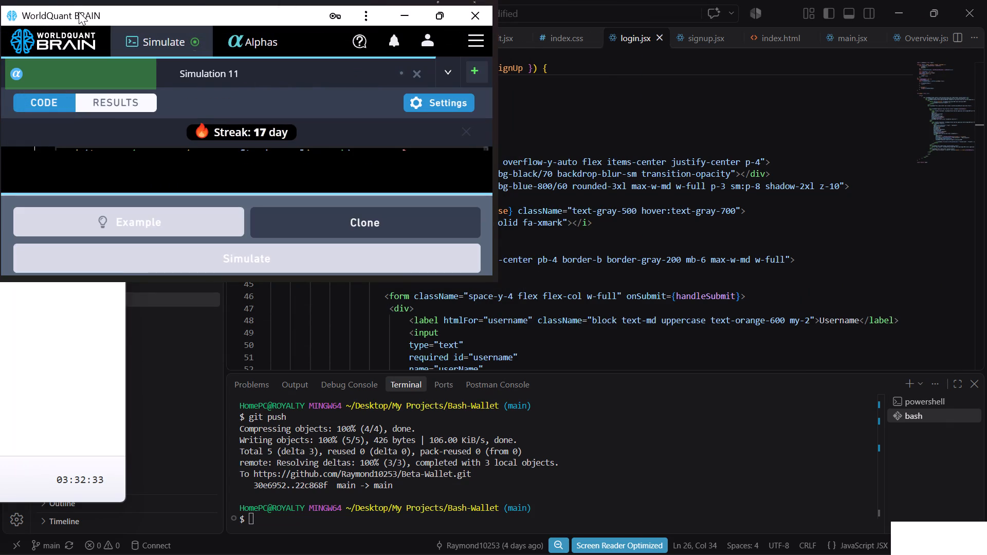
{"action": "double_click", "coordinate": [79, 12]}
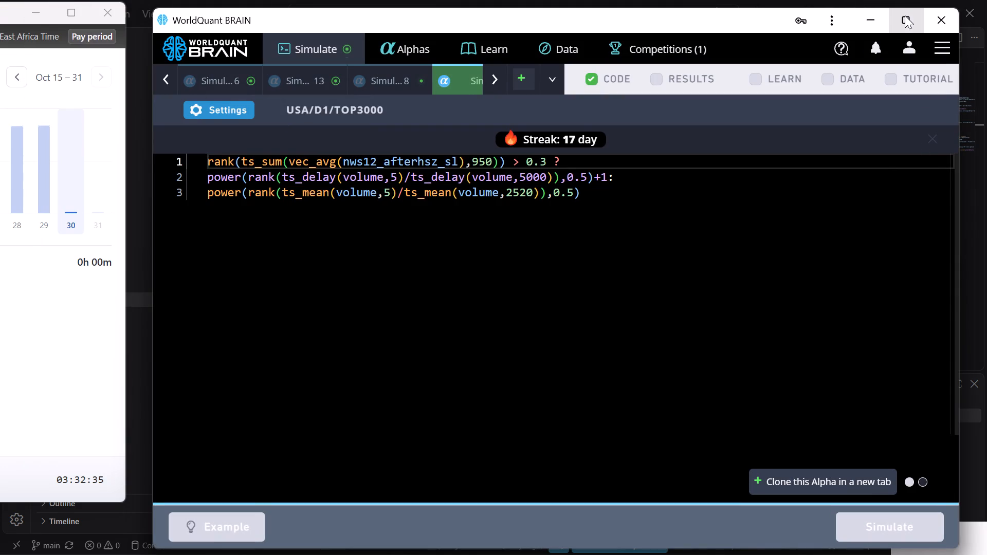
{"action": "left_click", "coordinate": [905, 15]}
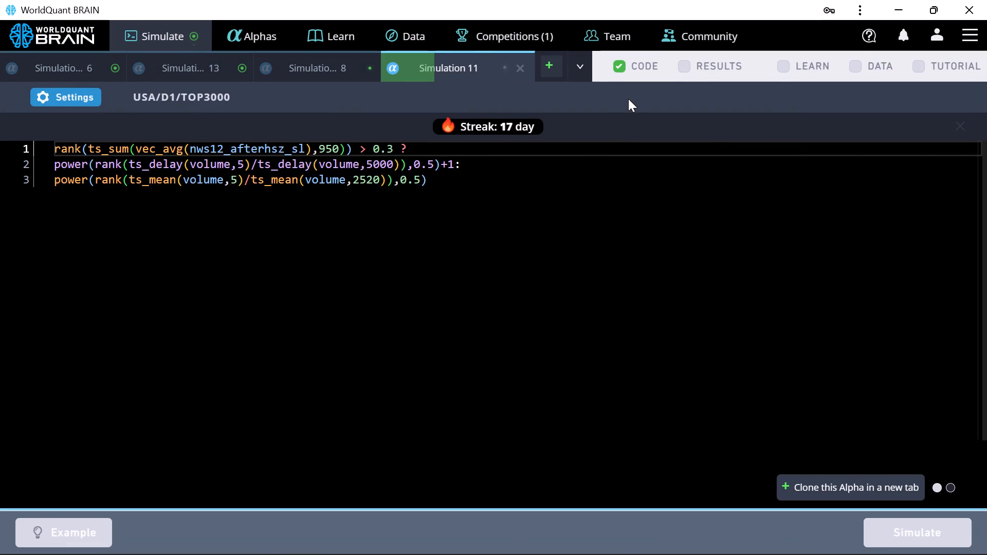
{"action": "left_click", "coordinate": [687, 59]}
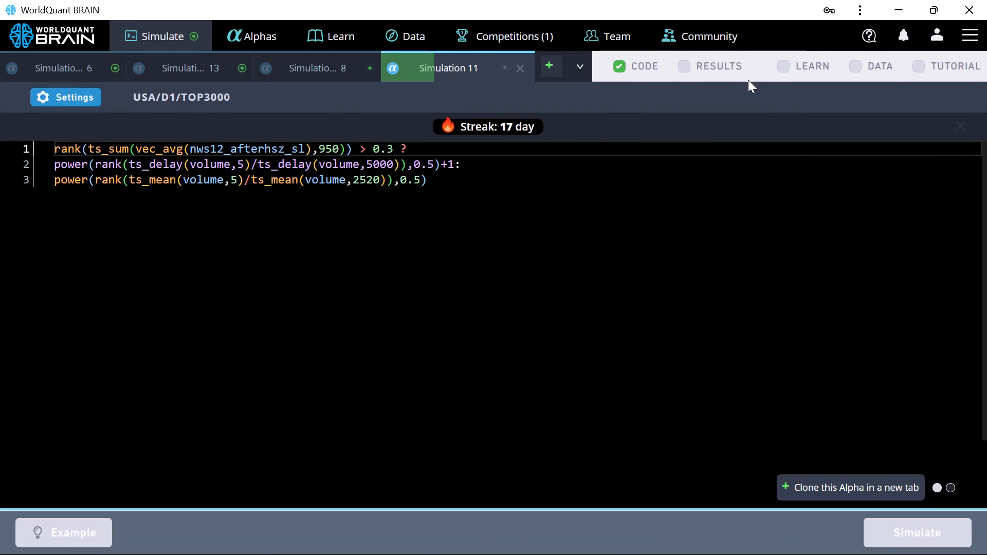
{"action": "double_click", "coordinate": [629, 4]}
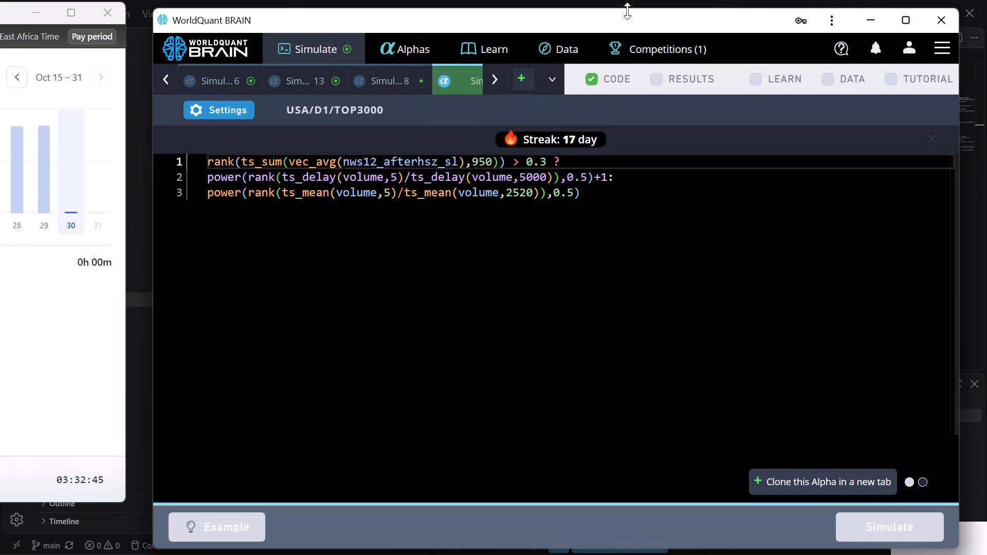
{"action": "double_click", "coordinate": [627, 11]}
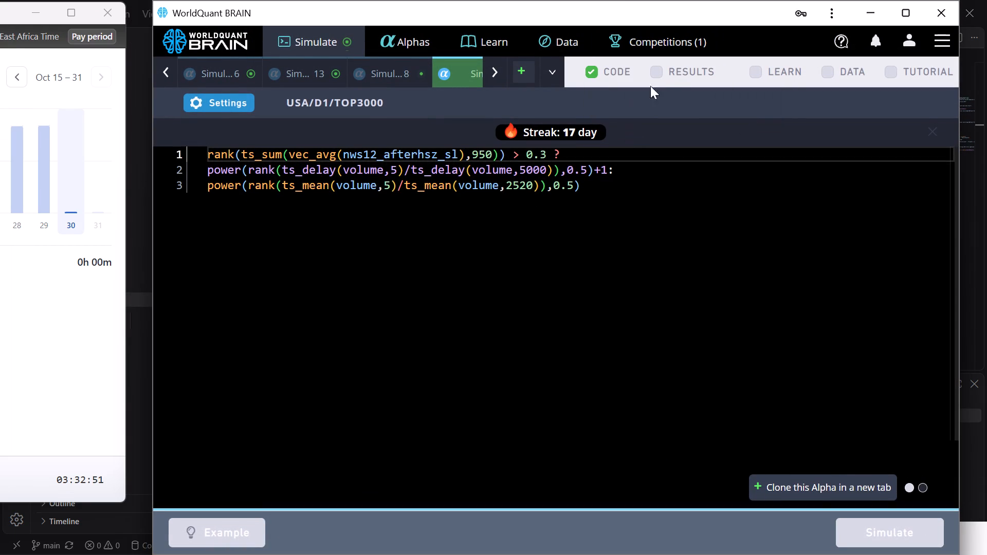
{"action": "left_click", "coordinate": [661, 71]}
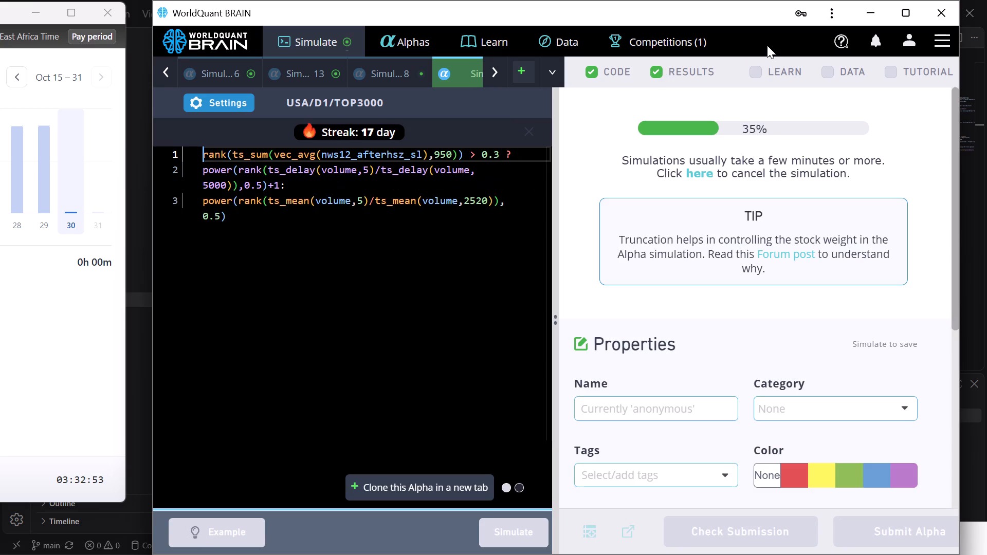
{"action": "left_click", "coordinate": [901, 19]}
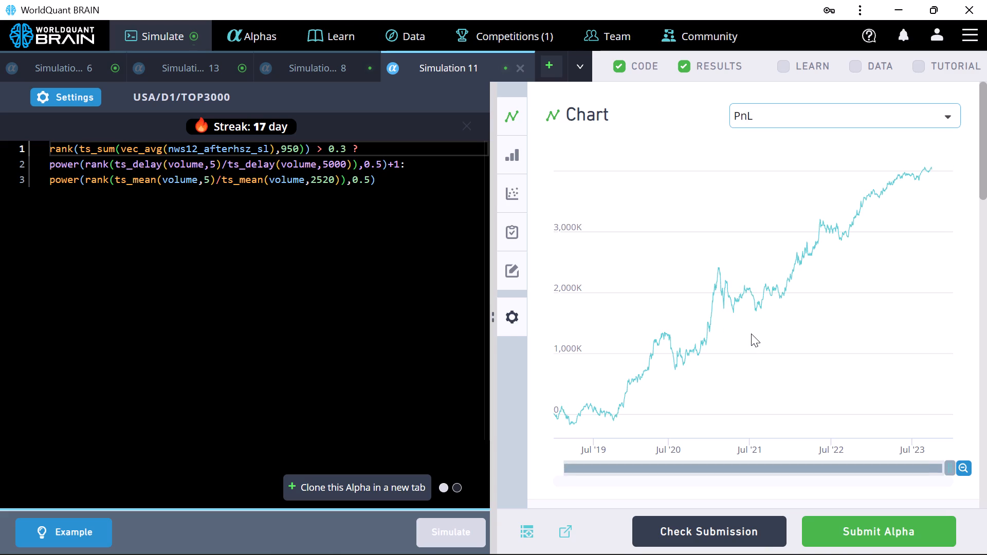
Examine Simulation 11's chart, IS summary and testing status, and run its self-correlation check.
{"action": "scroll", "coordinate": [790, 369], "scroll_direction": "down", "scroll_amount": 1}
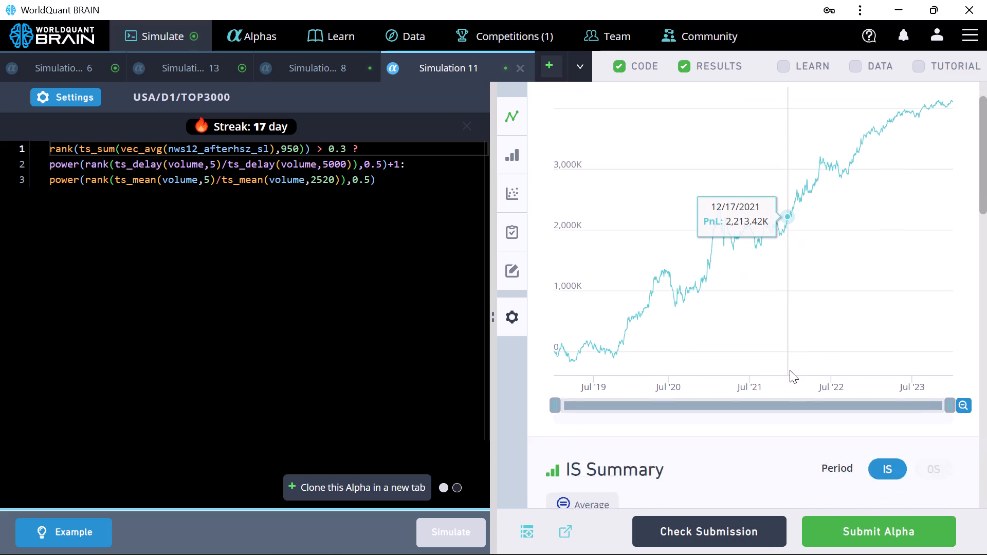
{"action": "scroll", "coordinate": [790, 370], "scroll_direction": "down", "scroll_amount": 6}
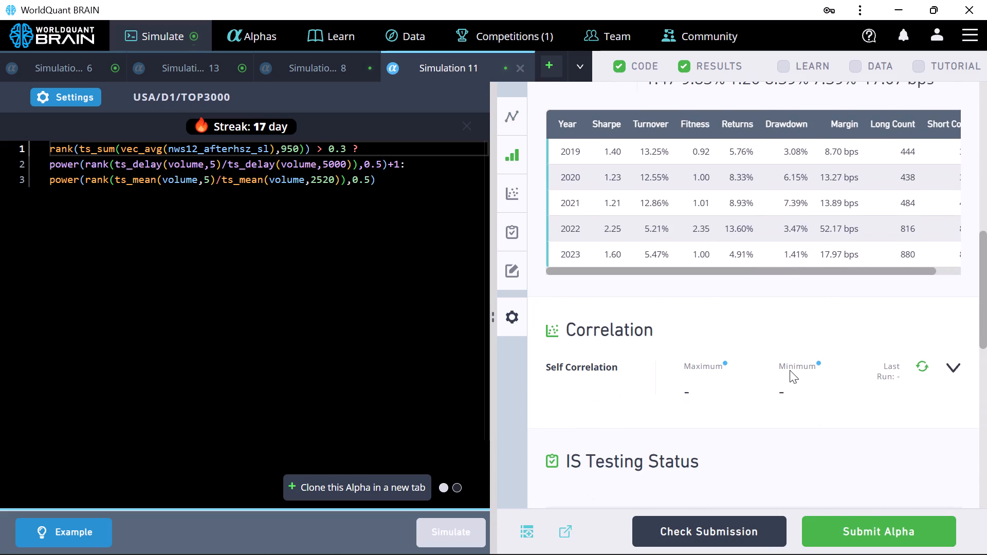
{"action": "scroll", "coordinate": [790, 370], "scroll_direction": "down", "scroll_amount": 1}
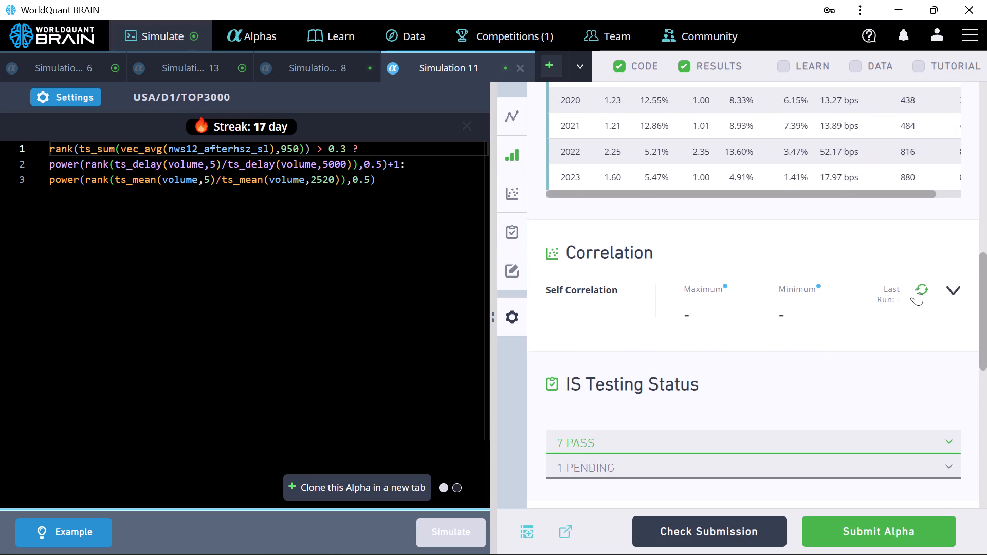
{"action": "left_click", "coordinate": [917, 289]}
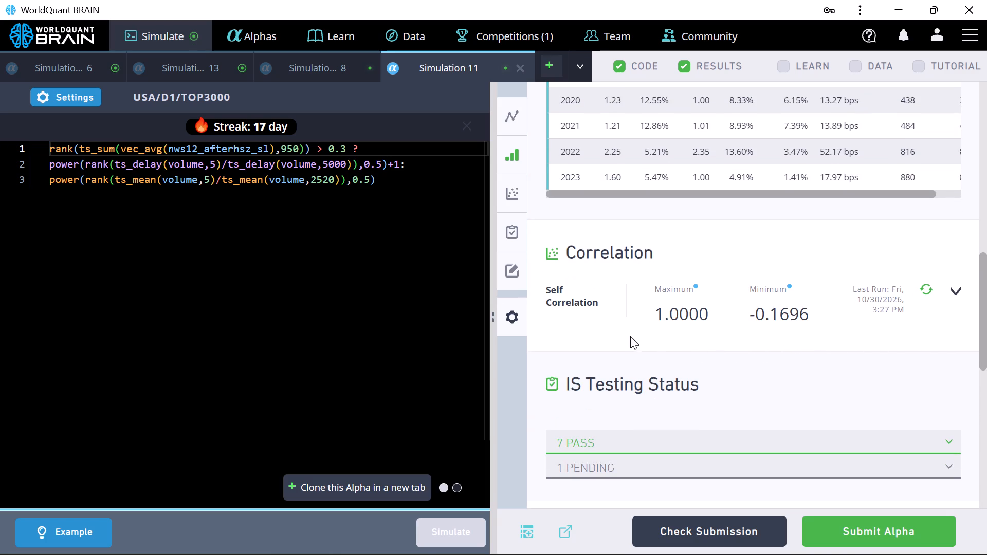
{"action": "scroll", "coordinate": [685, 348], "scroll_direction": "down", "scroll_amount": 2}
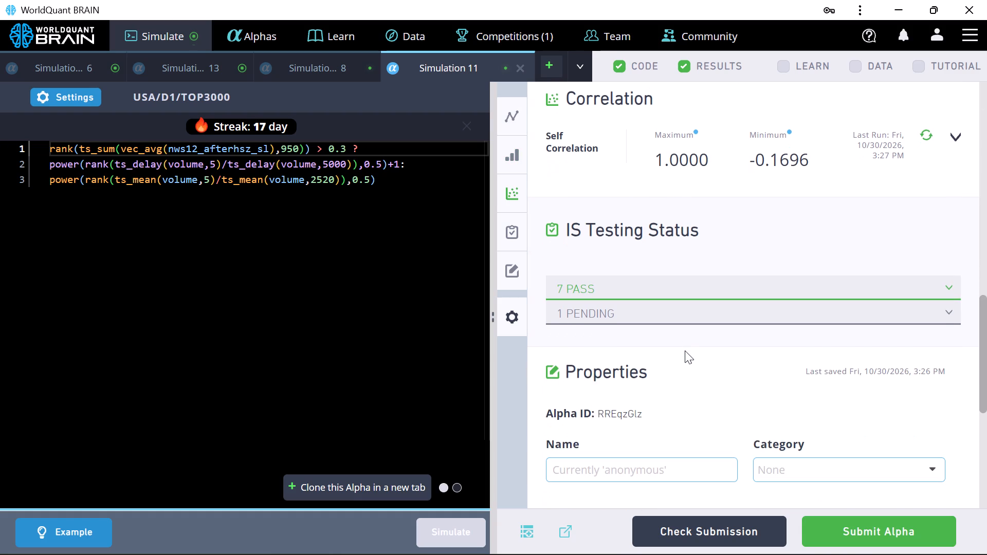
{"action": "scroll", "coordinate": [708, 340], "scroll_direction": "up", "scroll_amount": 7}
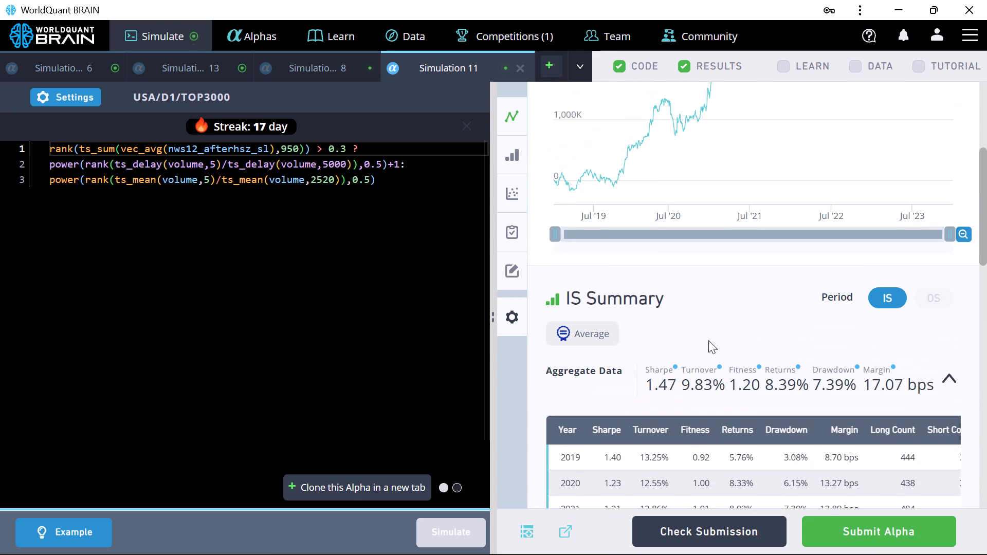
{"action": "scroll", "coordinate": [708, 340], "scroll_direction": "down", "scroll_amount": 5}
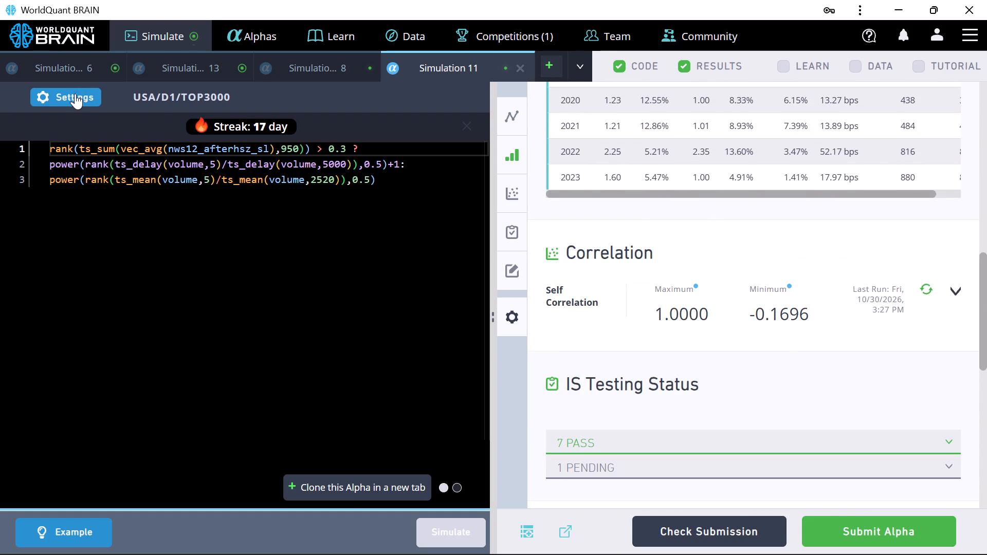
Rerun Simulation 11 with neutralization set to Industry and truncation set to 0.01.
{"action": "left_click", "coordinate": [79, 96]}
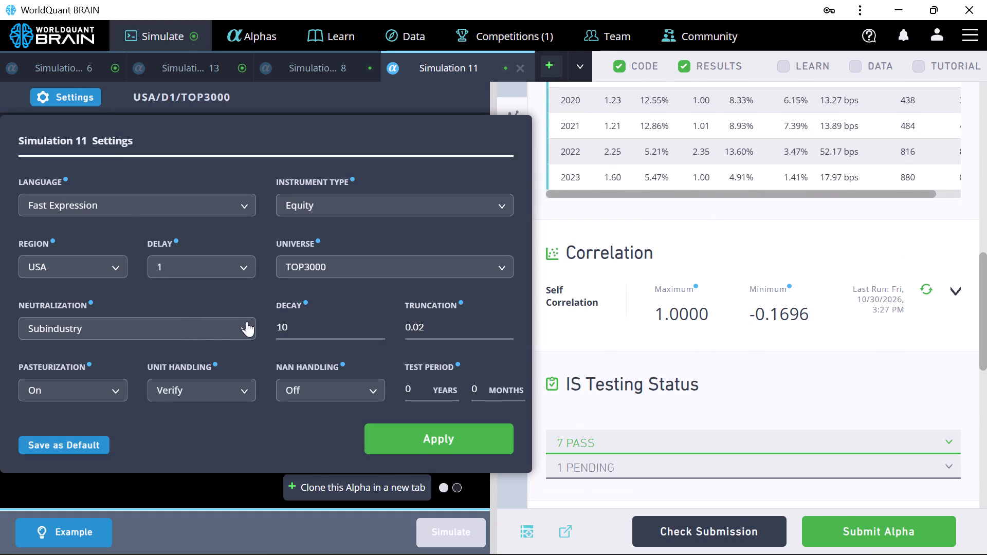
{"action": "left_click", "coordinate": [248, 327]}
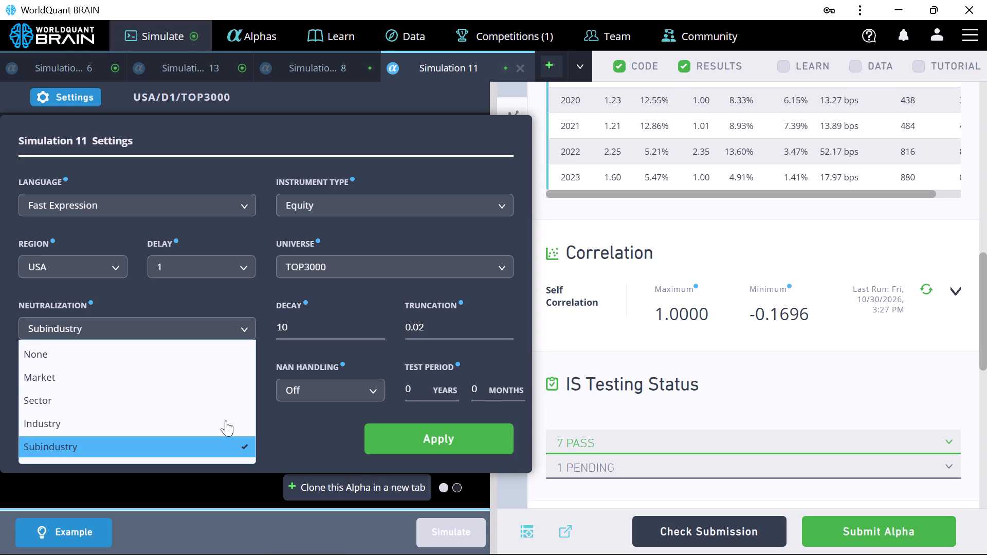
{"action": "left_click", "coordinate": [226, 422]}
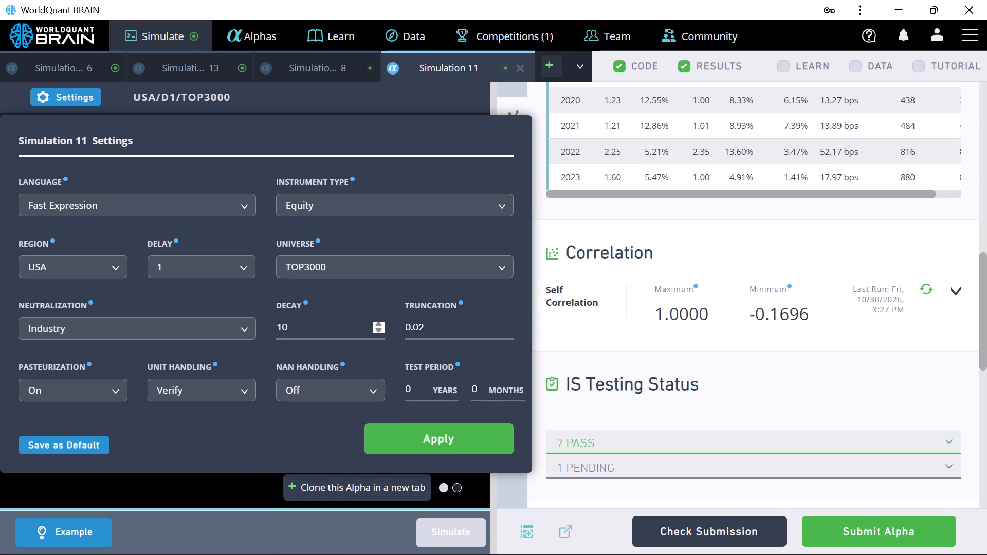
{"action": "left_click", "coordinate": [506, 329]}
{"action": "left_click", "coordinate": [443, 434]}
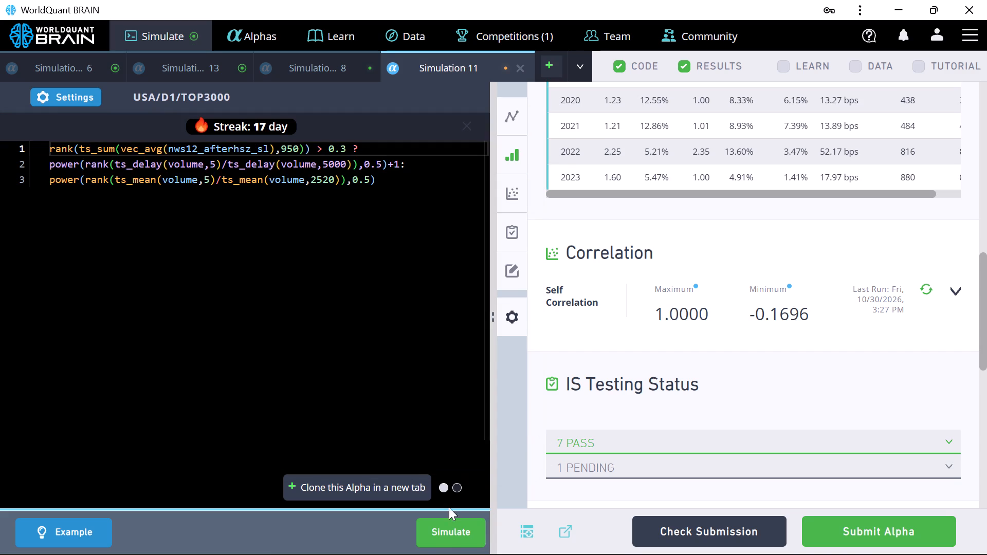
{"action": "left_click", "coordinate": [446, 529]}
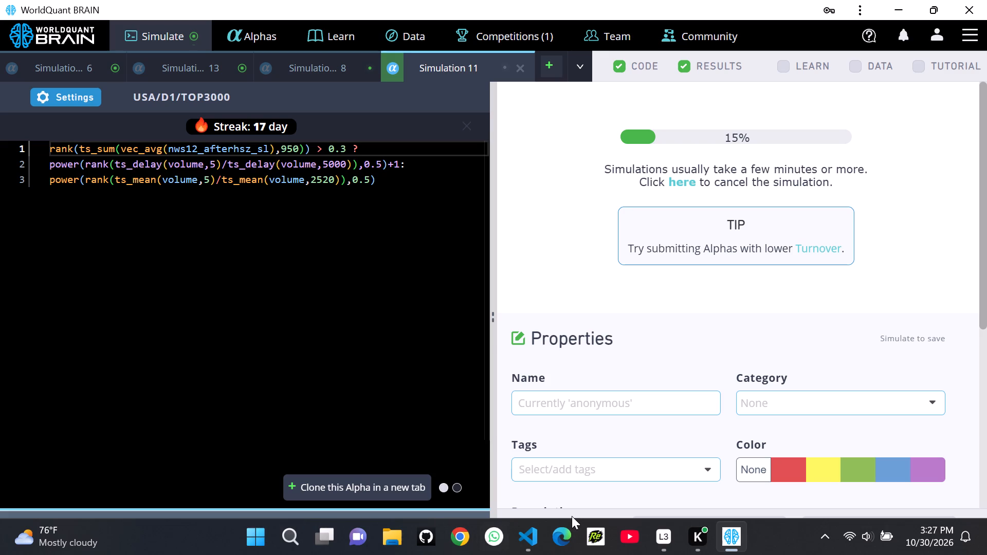
Switch to Loggy3, move its window so the recording controls are in view, and stop the recording.
{"action": "left_click", "coordinate": [661, 453]}
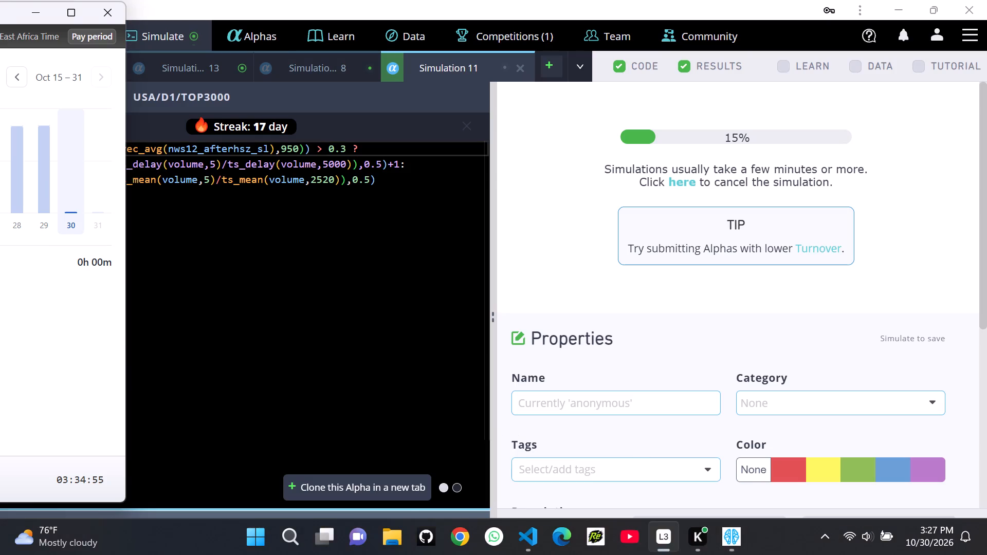
{"action": "left_click_drag", "start_coordinate": [2, 4], "coordinate": [24, 4]}
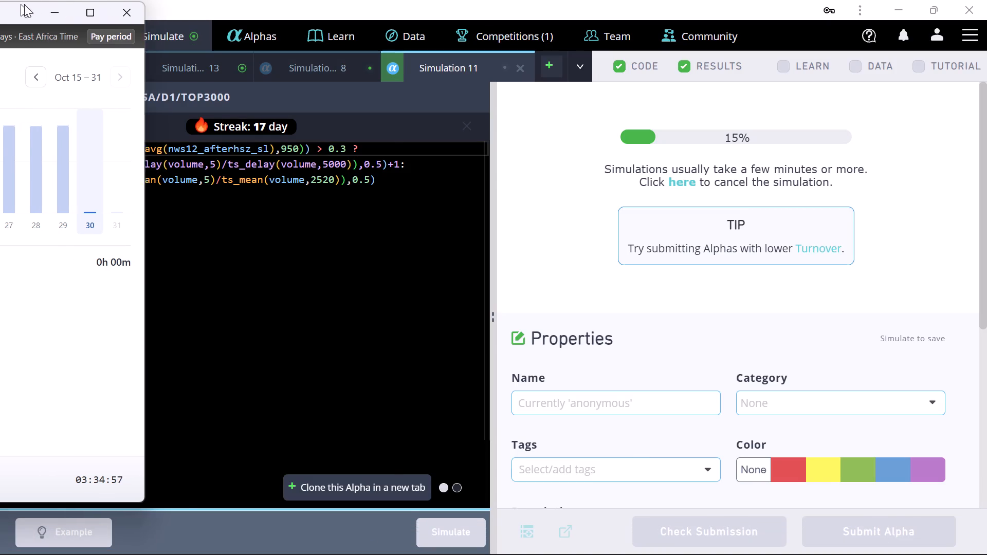
{"action": "left_click_drag", "start_coordinate": [24, 4], "coordinate": [514, 6]}
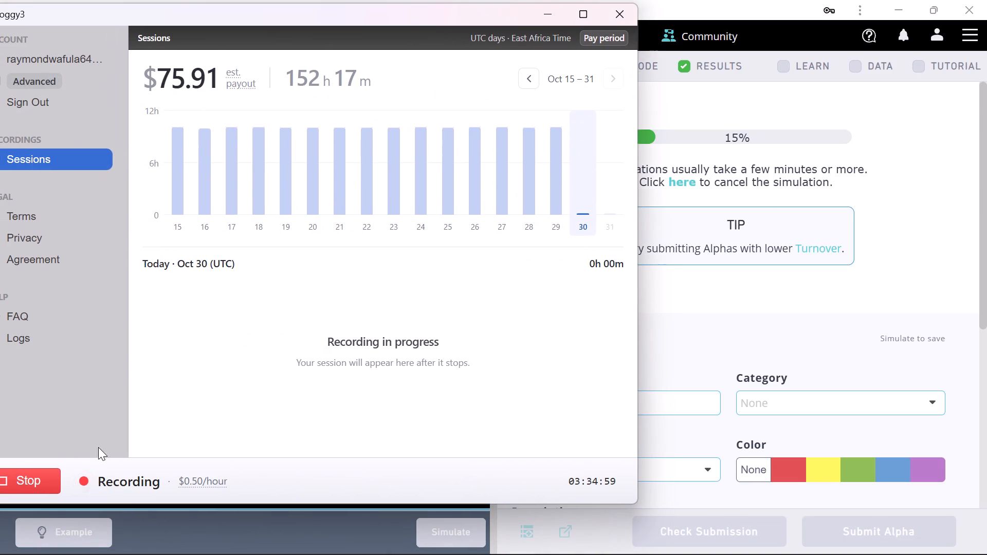
{"action": "left_click", "coordinate": [38, 480]}
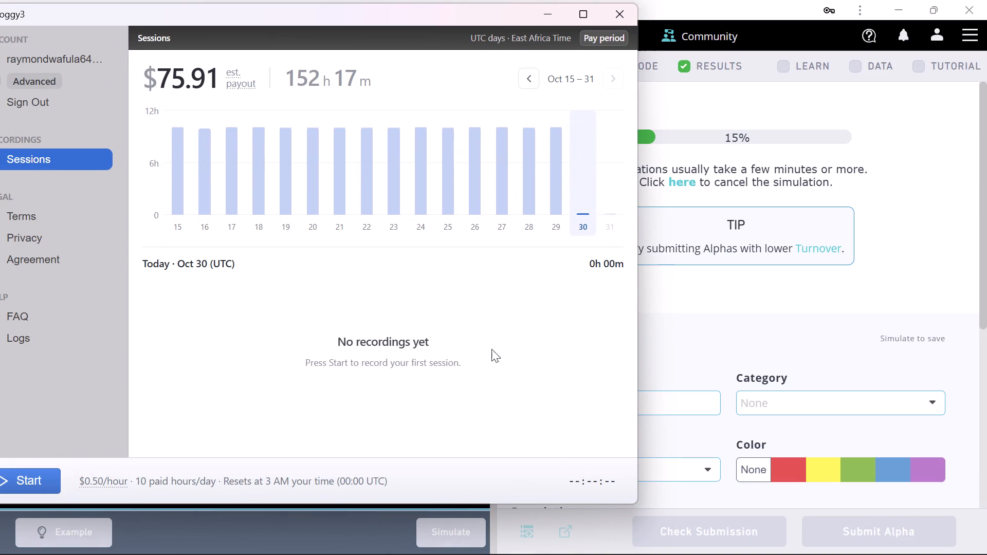
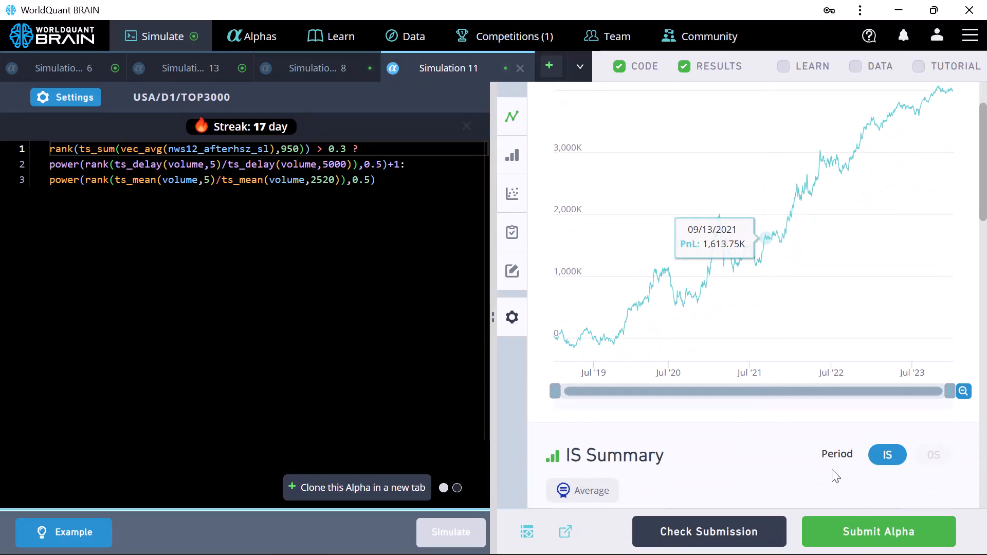
Review Simulation 11's IS summary and run its self-correlation check.
{"action": "scroll", "coordinate": [718, 405], "scroll_direction": "down", "scroll_amount": 6}
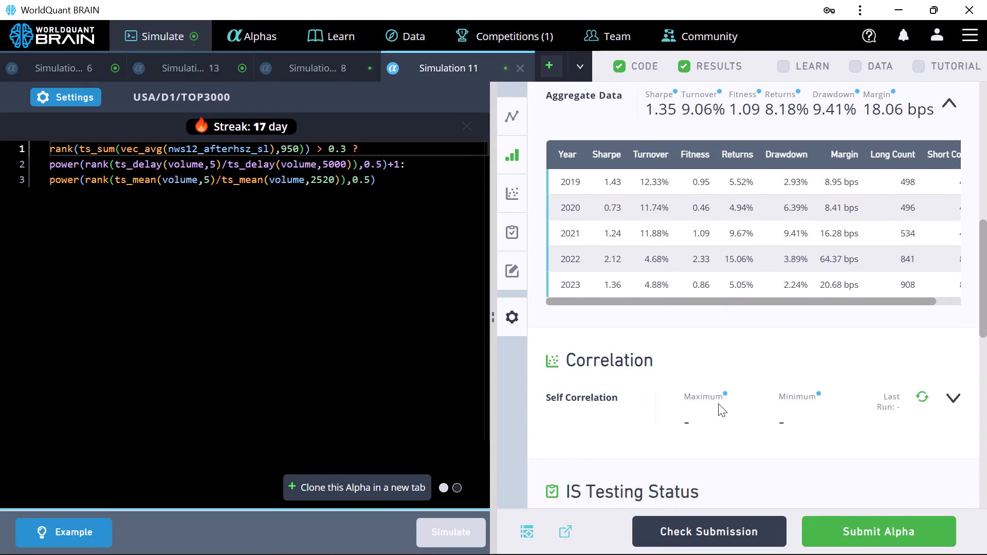
{"action": "scroll", "coordinate": [718, 403], "scroll_direction": "down", "scroll_amount": 1}
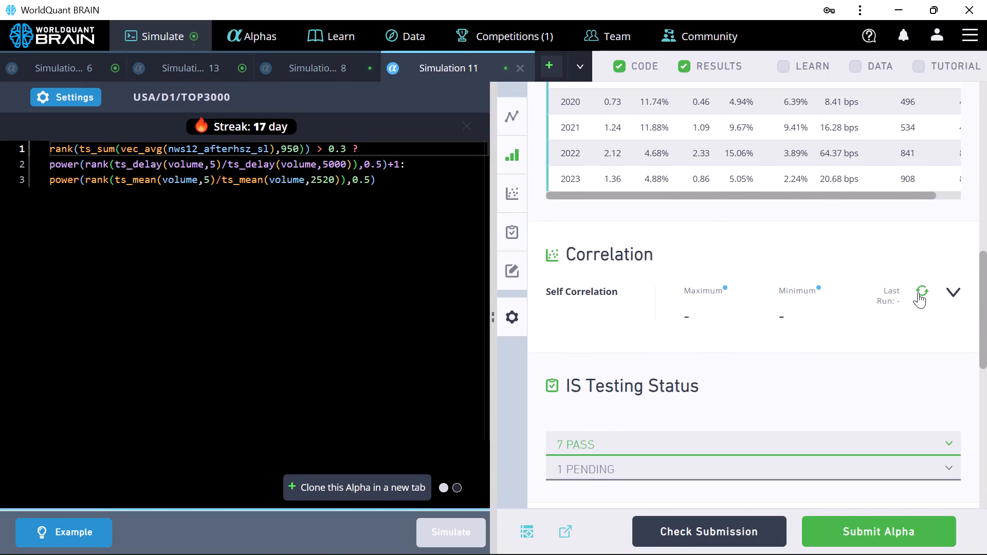
{"action": "left_click", "coordinate": [918, 292]}
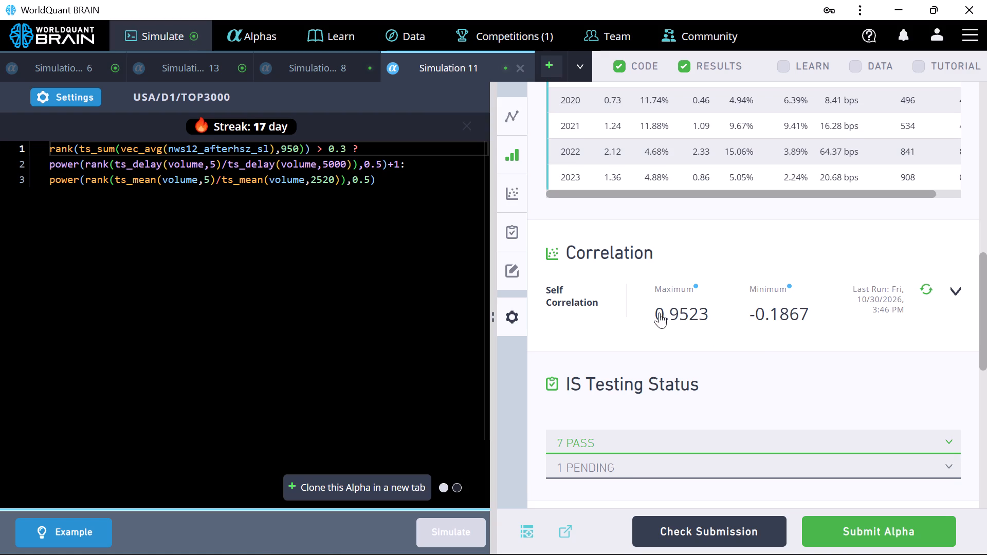
Rerun Simulation 11 with the universe set to TOP2000.
{"action": "left_click", "coordinate": [81, 100]}
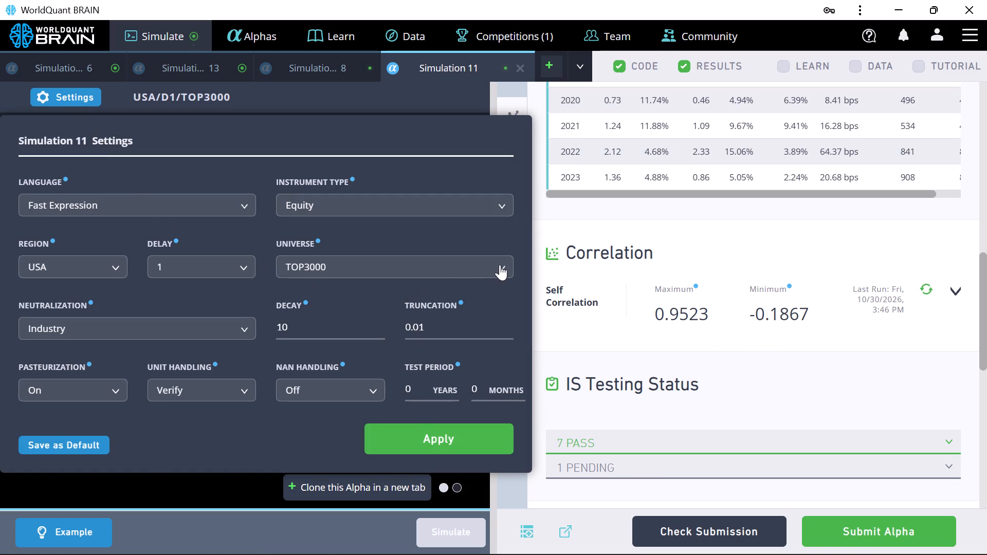
{"action": "left_click", "coordinate": [500, 265]}
{"action": "left_click", "coordinate": [489, 312]}
{"action": "left_click", "coordinate": [484, 443]}
{"action": "left_click", "coordinate": [467, 531]}
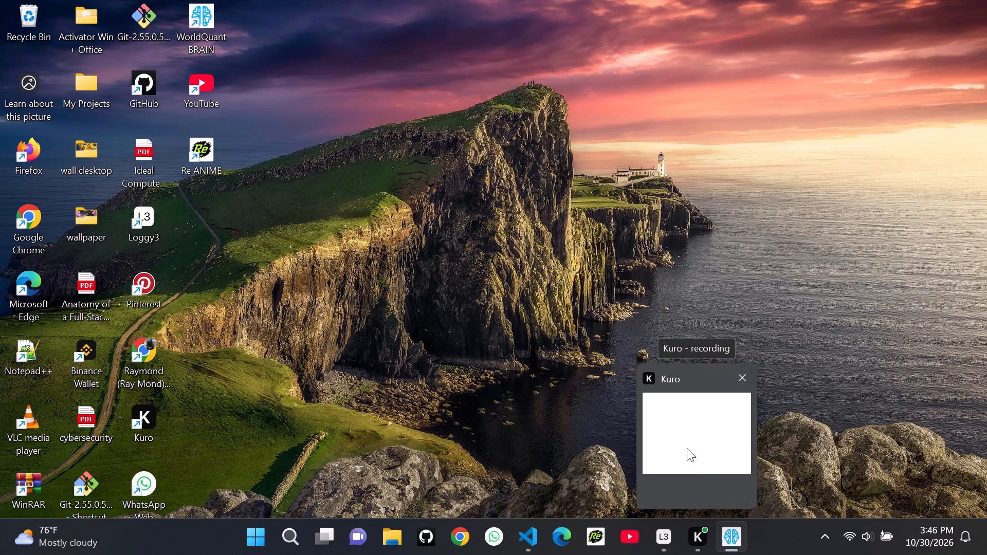
Switch to Loggy3 and start a new recording.
{"action": "left_click", "coordinate": [667, 479]}
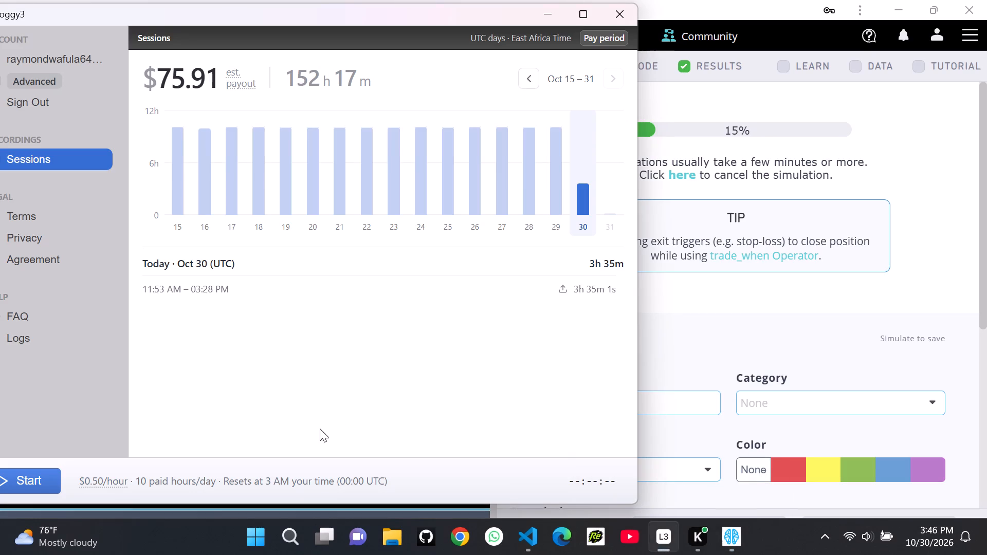
{"action": "left_click", "coordinate": [46, 470]}
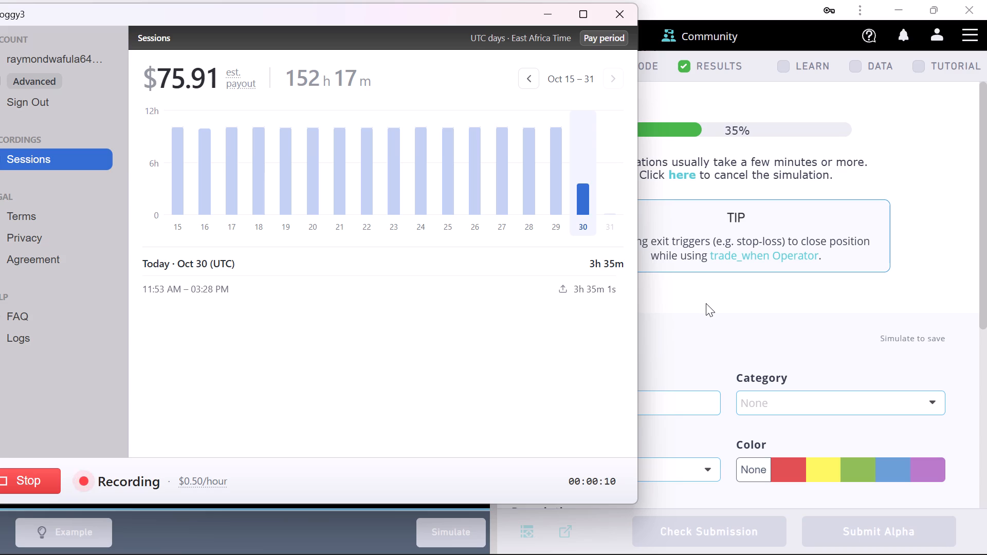
Switch back to WorldQuant BRAIN and display Simulation 13's results with the test period shown.
{"action": "left_click", "coordinate": [707, 303]}
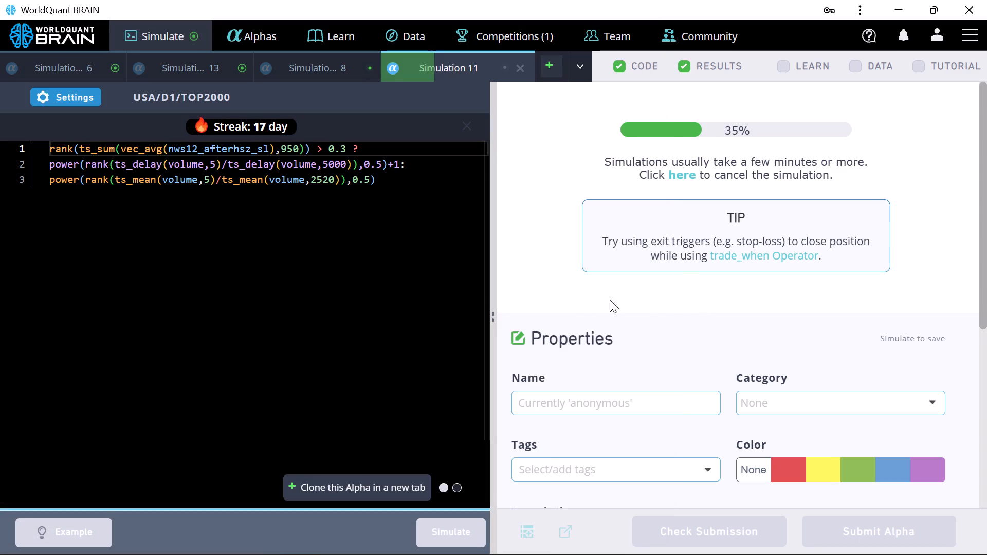
{"action": "scroll", "coordinate": [400, 258], "scroll_direction": "down", "scroll_amount": 4}
{"action": "scroll", "coordinate": [400, 258], "scroll_direction": "up", "scroll_amount": 3}
{"action": "left_click", "coordinate": [191, 76]}
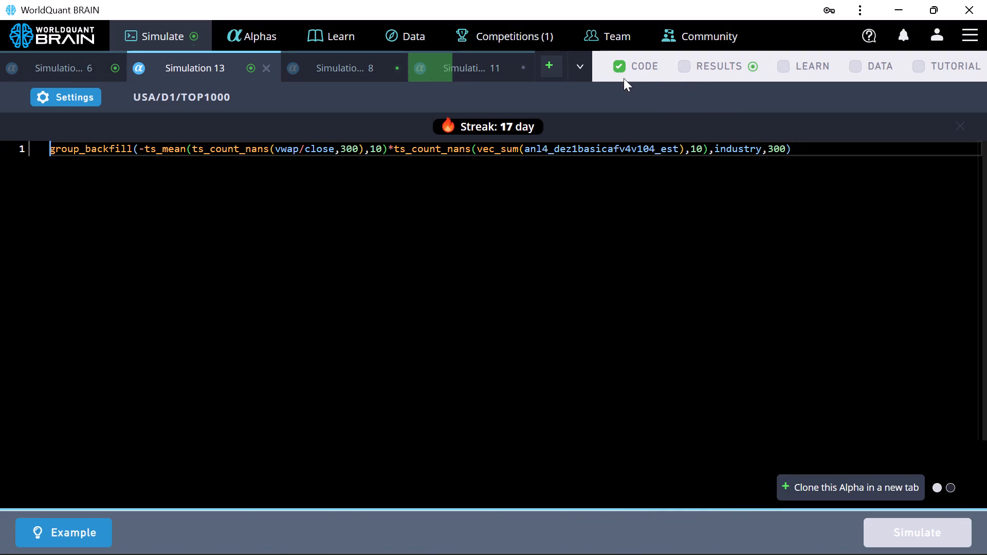
{"action": "left_click", "coordinate": [607, 73]}
{"action": "left_click", "coordinate": [710, 65]}
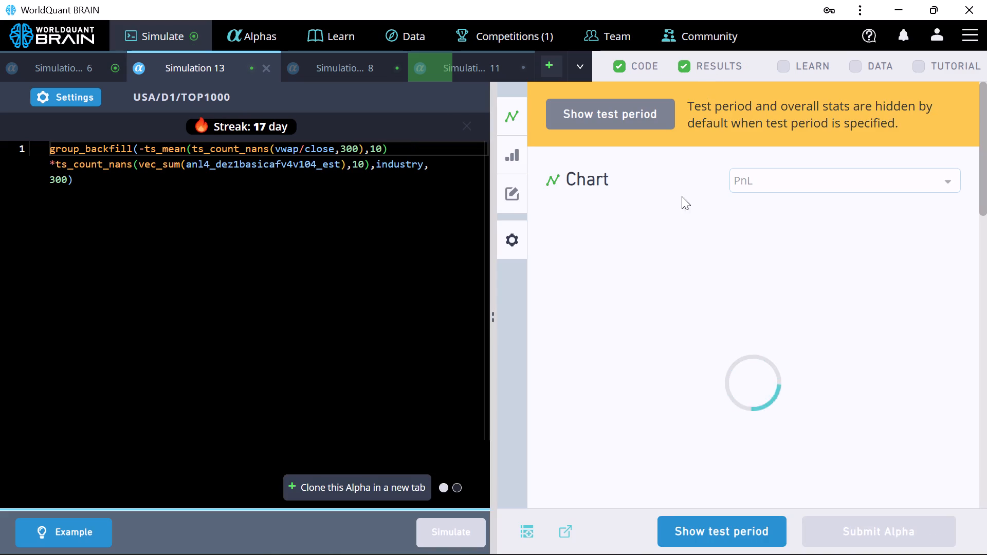
{"action": "scroll", "coordinate": [668, 254], "scroll_direction": "down", "scroll_amount": 3}
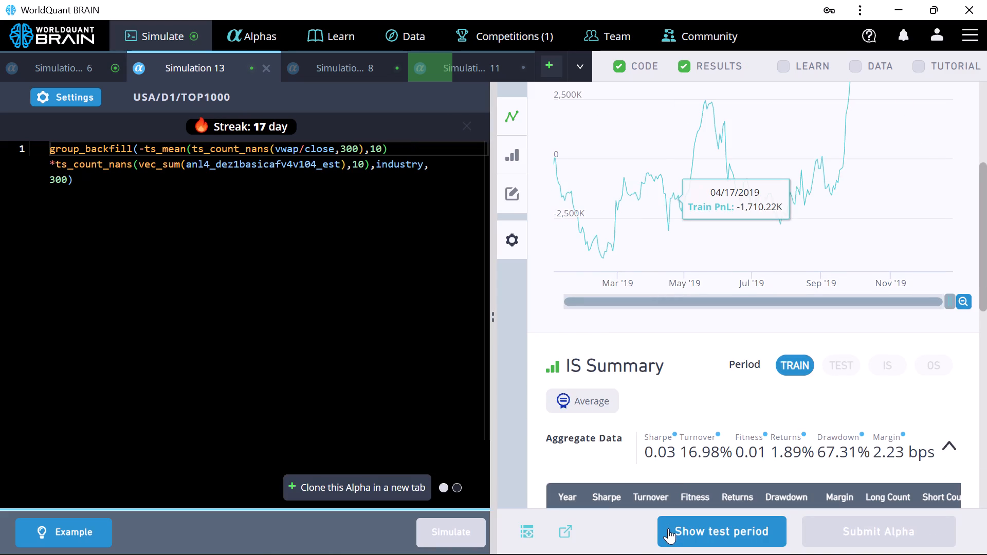
{"action": "left_click", "coordinate": [676, 539]}
{"action": "scroll", "coordinate": [708, 462], "scroll_direction": "down", "scroll_amount": 5}
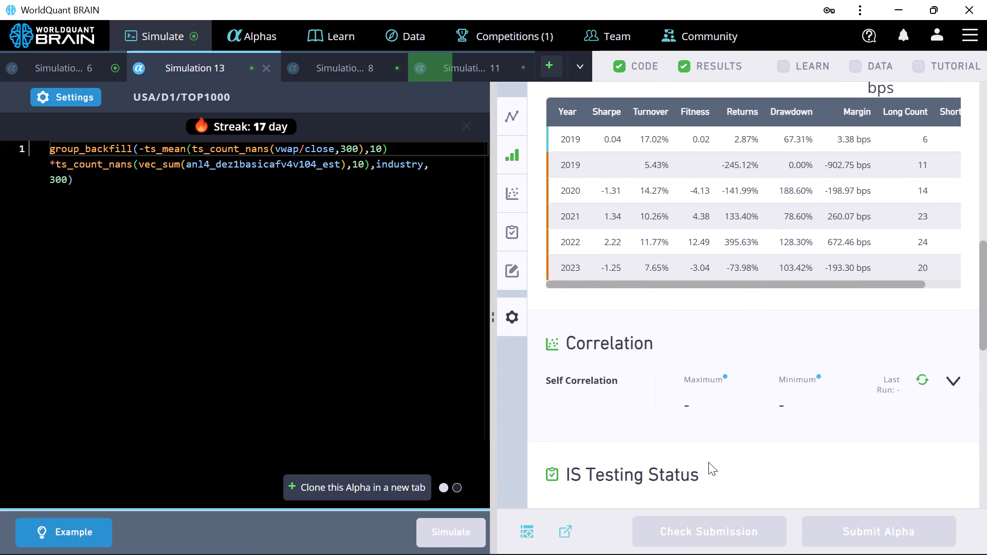
Run Simulation 13's self-correlation check and expand the failed tests in its IS testing status.
{"action": "scroll", "coordinate": [708, 462], "scroll_direction": "down", "scroll_amount": 3}
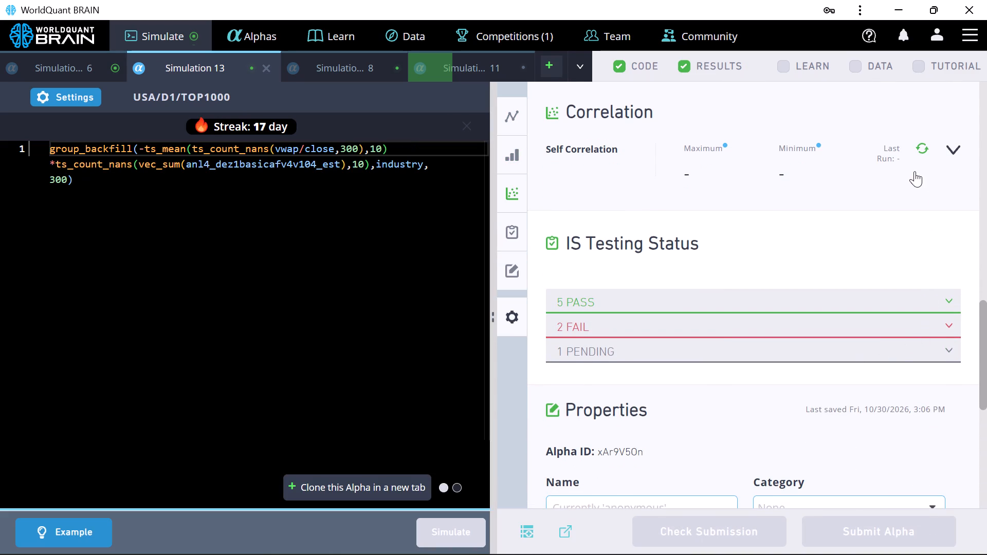
{"action": "left_click", "coordinate": [918, 149]}
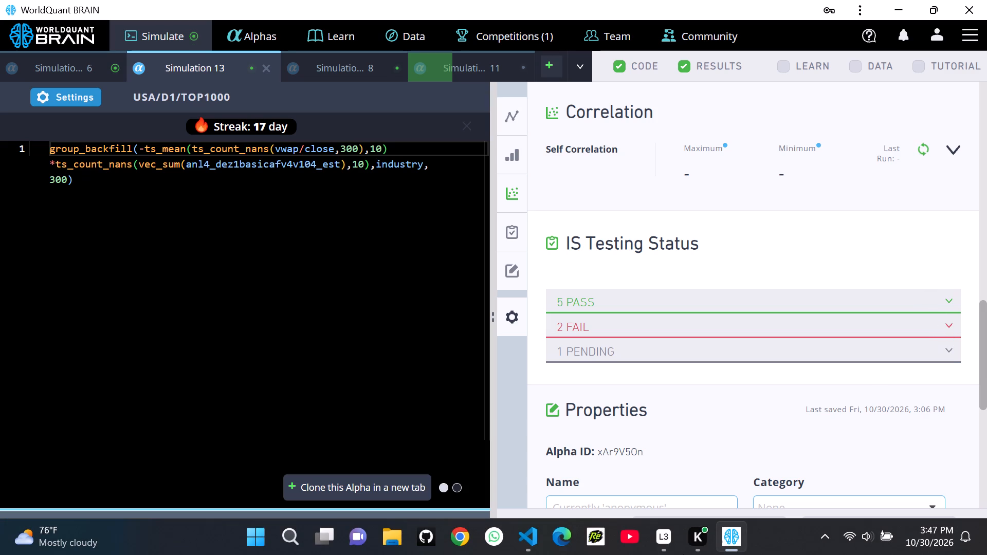
{"action": "scroll", "coordinate": [733, 448], "scroll_direction": "up", "scroll_amount": 1}
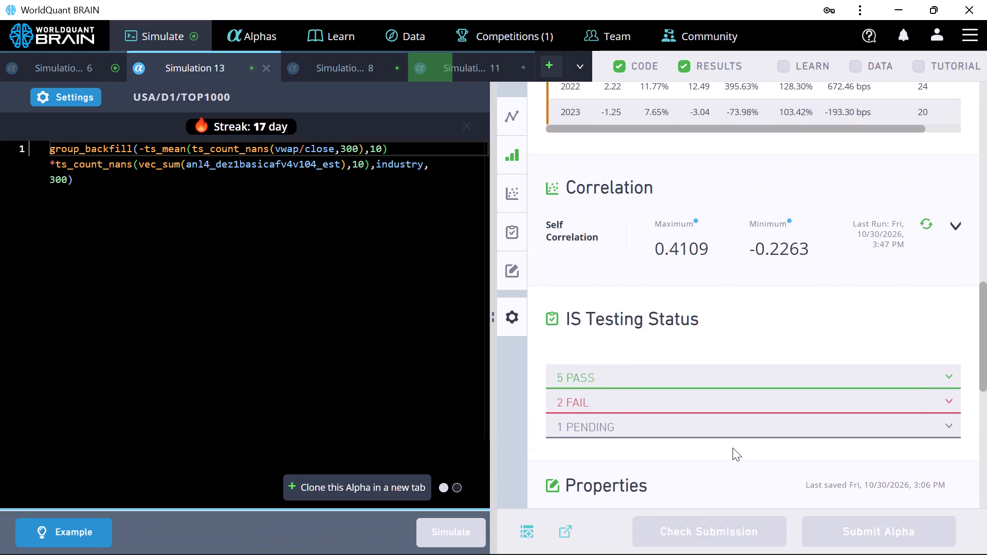
{"action": "left_click", "coordinate": [946, 401]}
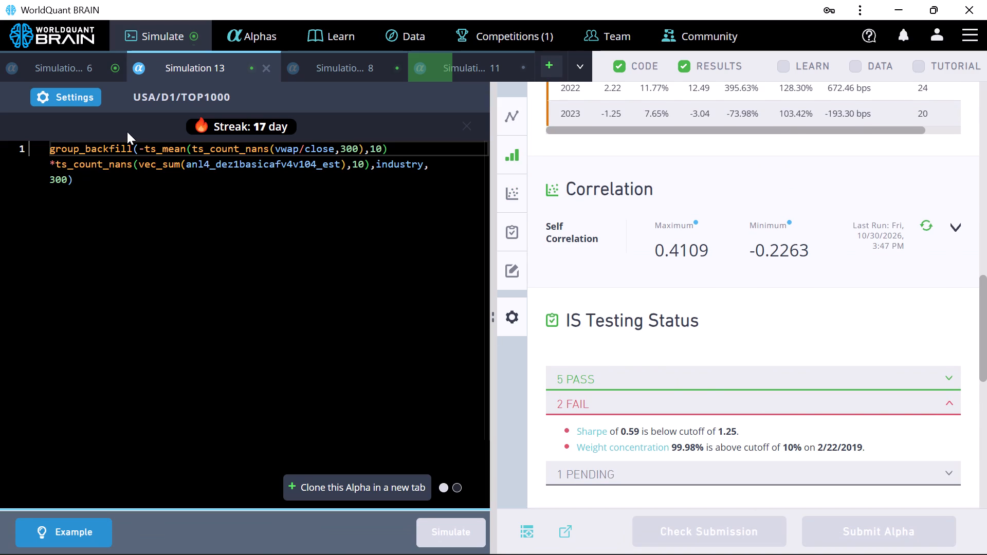
Rerun Simulation 13 with neutralization set to Subindustry.
{"action": "left_click", "coordinate": [75, 94]}
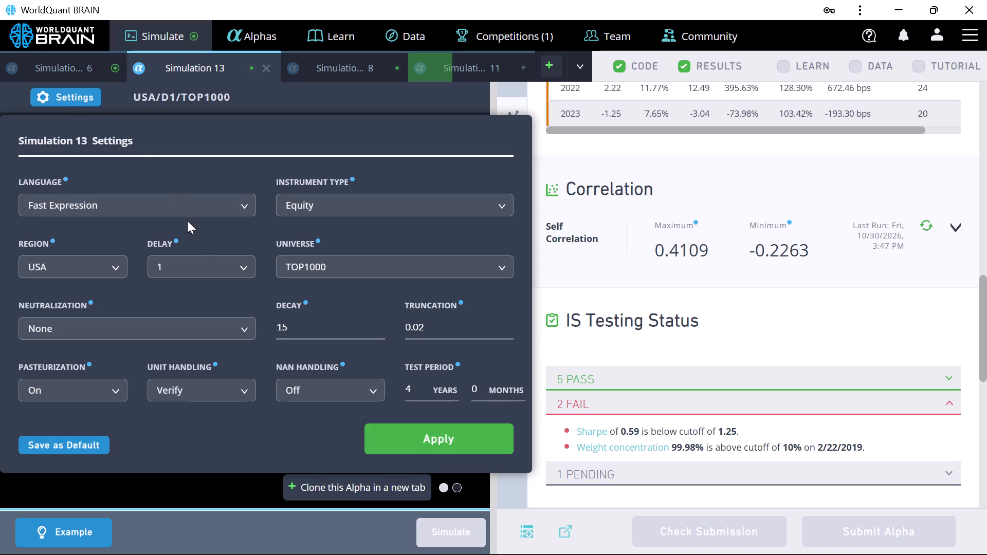
{"action": "left_click", "coordinate": [244, 331]}
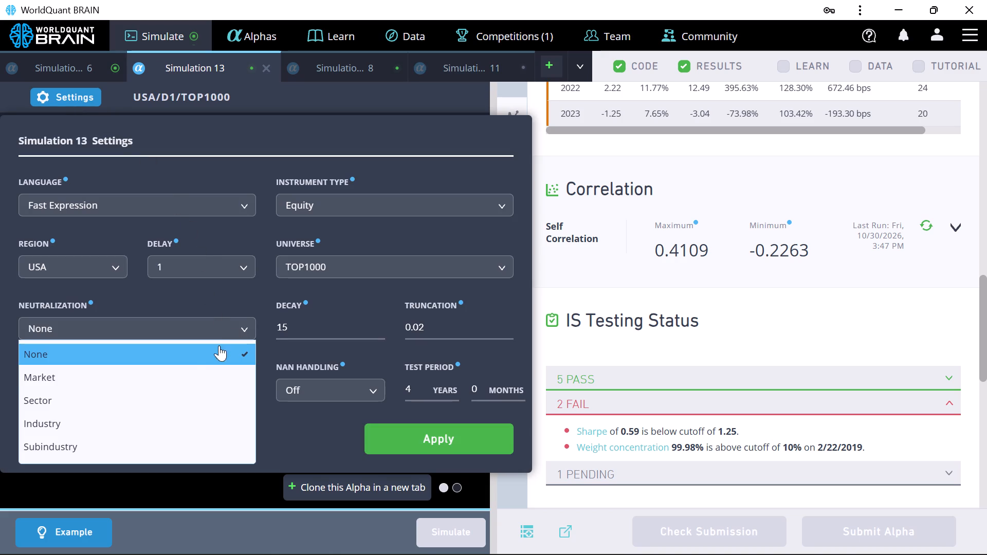
{"action": "left_click", "coordinate": [188, 446]}
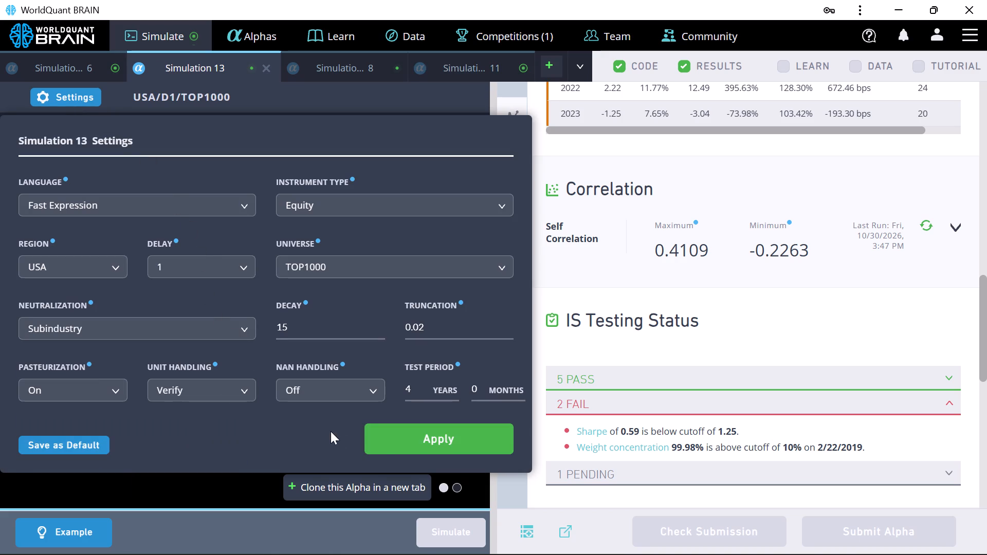
{"action": "left_click", "coordinate": [380, 442]}
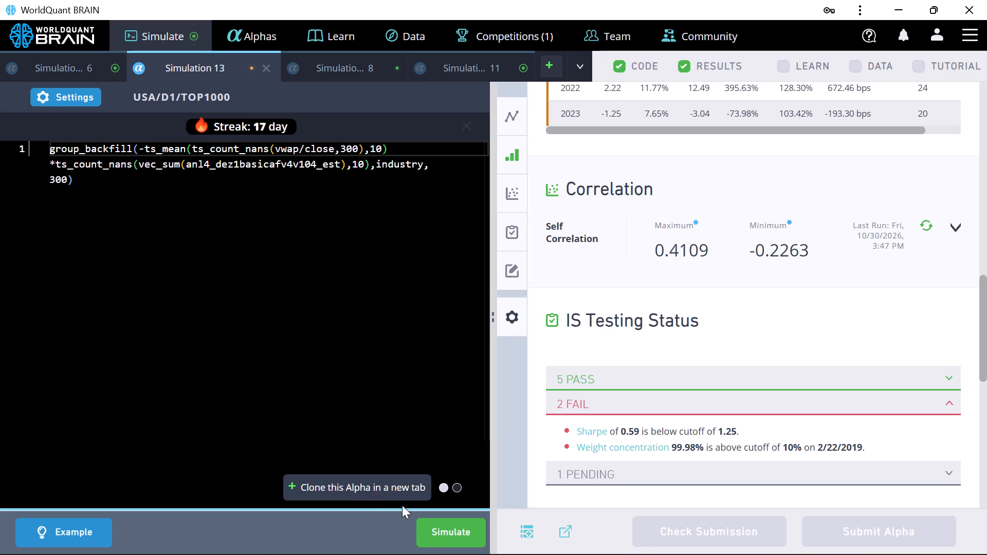
{"action": "left_click", "coordinate": [430, 534]}
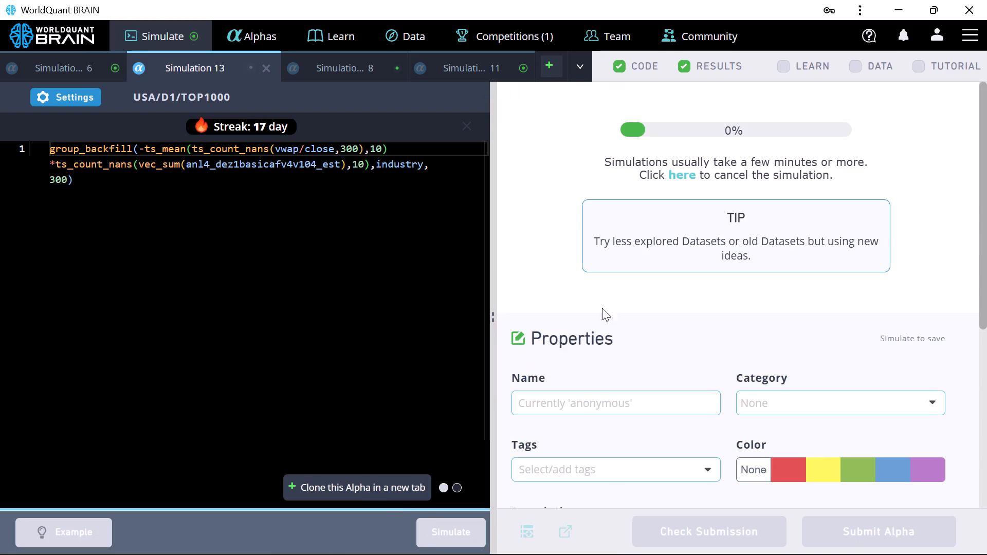
Examine Simulation 11's chart and failed IS tests, and run its self-correlation check.
{"action": "left_click", "coordinate": [470, 64]}
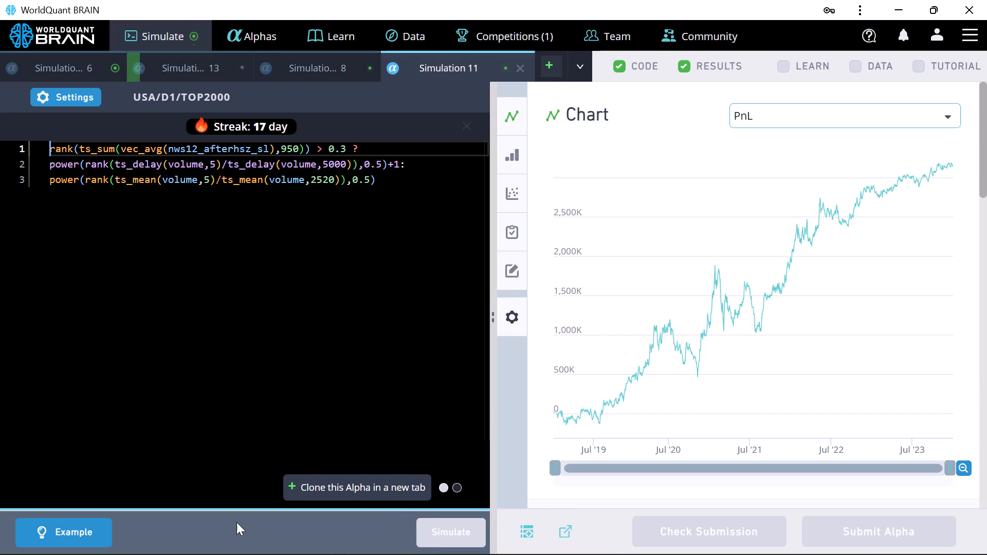
{"action": "scroll", "coordinate": [923, 267], "scroll_direction": "down", "scroll_amount": 3}
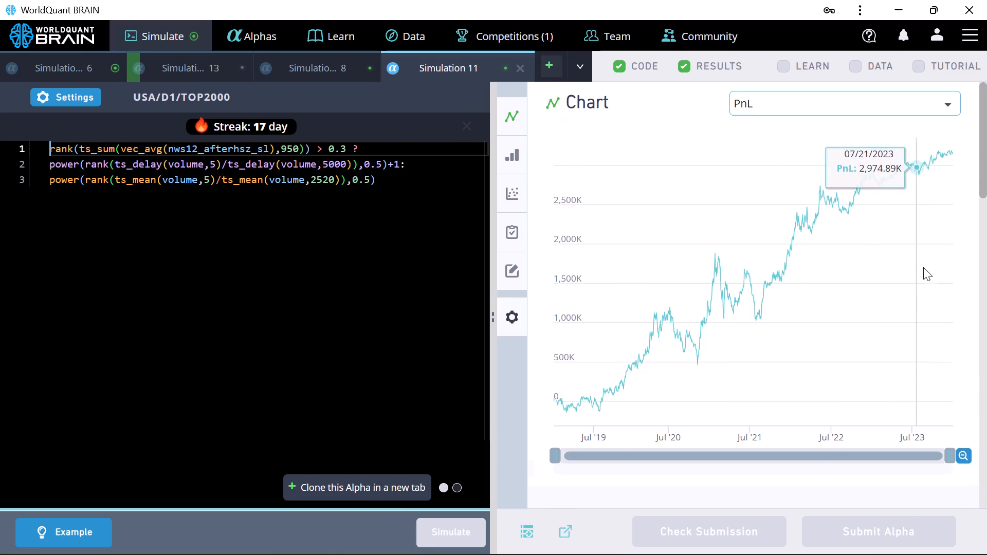
{"action": "scroll", "coordinate": [923, 273], "scroll_direction": "down", "scroll_amount": 8}
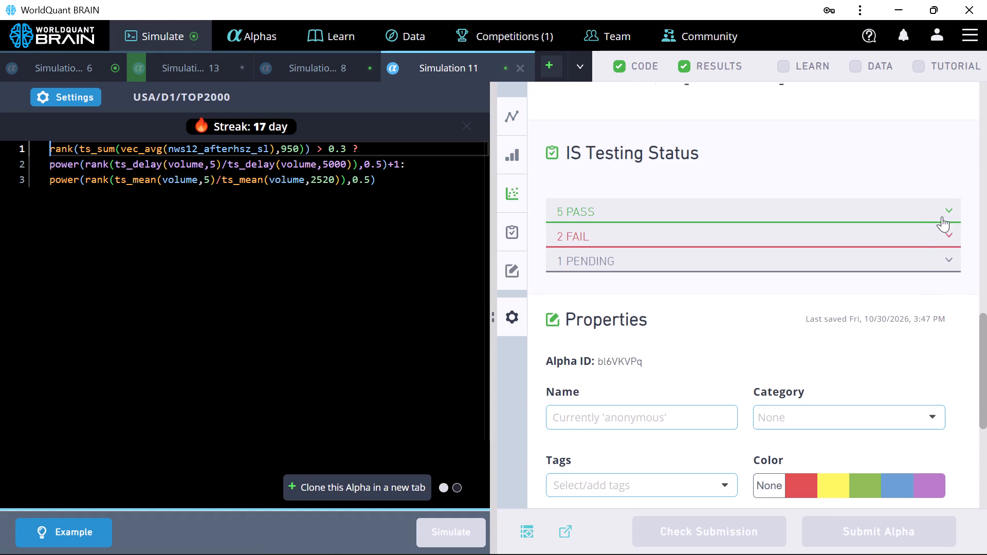
{"action": "left_click", "coordinate": [952, 231]}
{"action": "scroll", "coordinate": [933, 230], "scroll_direction": "up", "scroll_amount": 1}
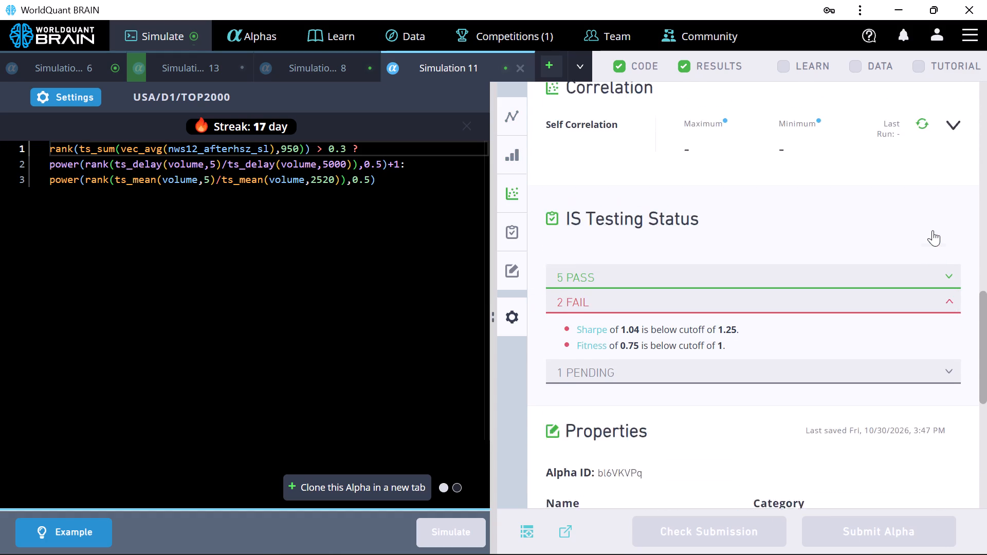
{"action": "scroll", "coordinate": [933, 230], "scroll_direction": "up", "scroll_amount": 1}
{"action": "left_click", "coordinate": [917, 217]}
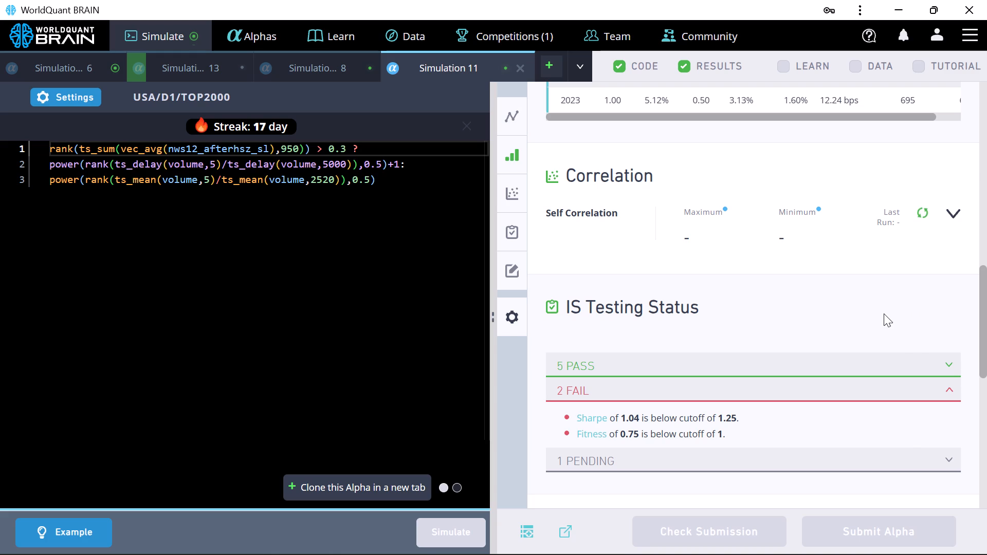
Rerun Simulation 11 with the universe set to TOP1000.
{"action": "left_click", "coordinate": [80, 95]}
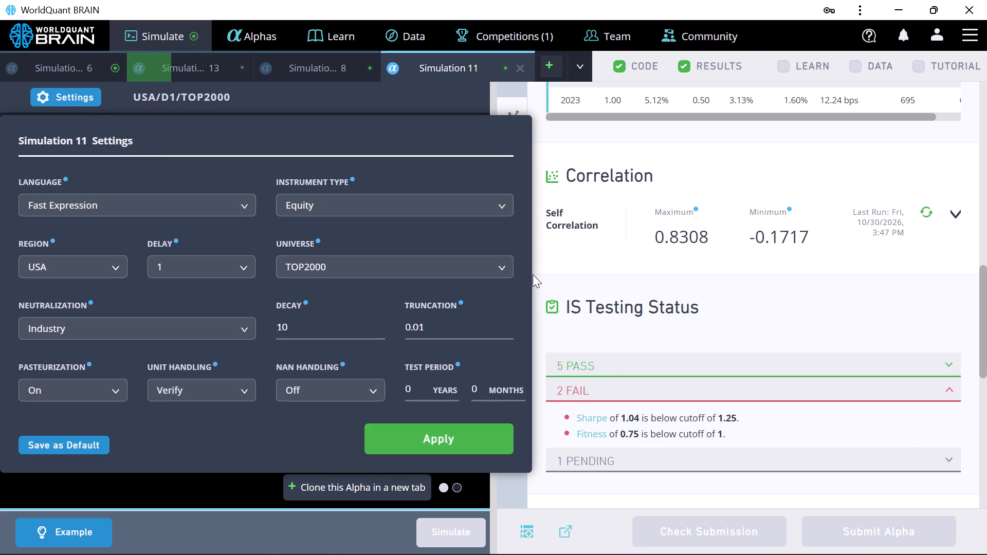
{"action": "left_click", "coordinate": [504, 267]}
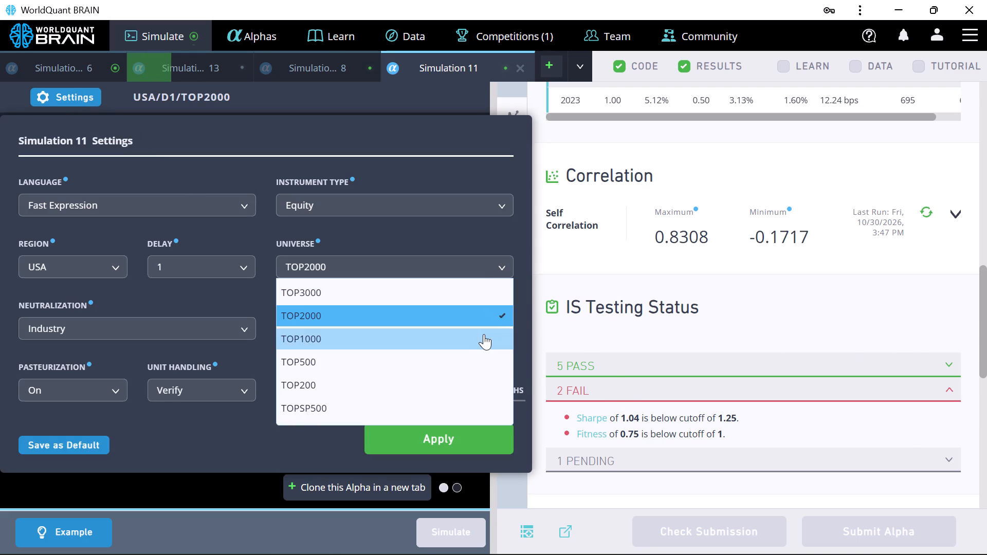
{"action": "left_click", "coordinate": [484, 335]}
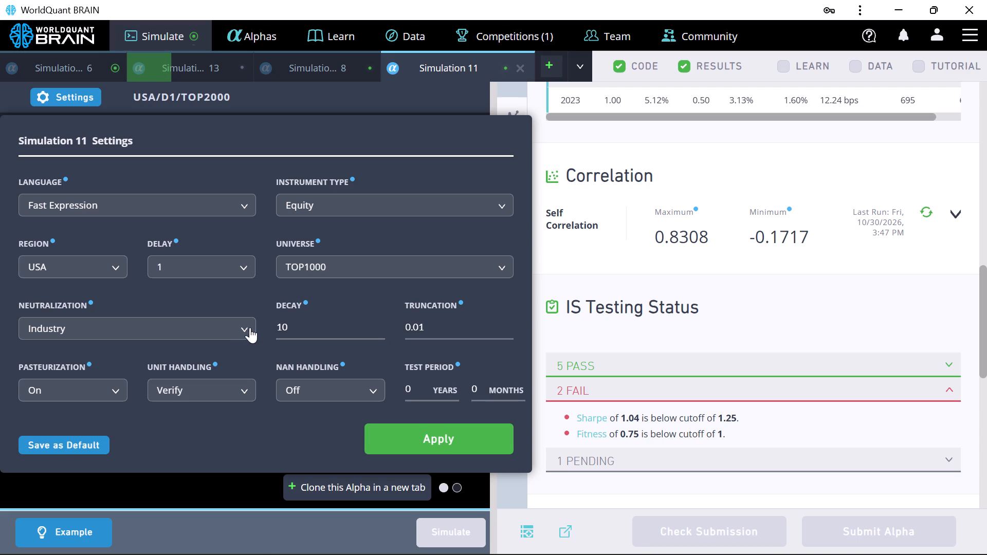
{"action": "left_click", "coordinate": [423, 432]}
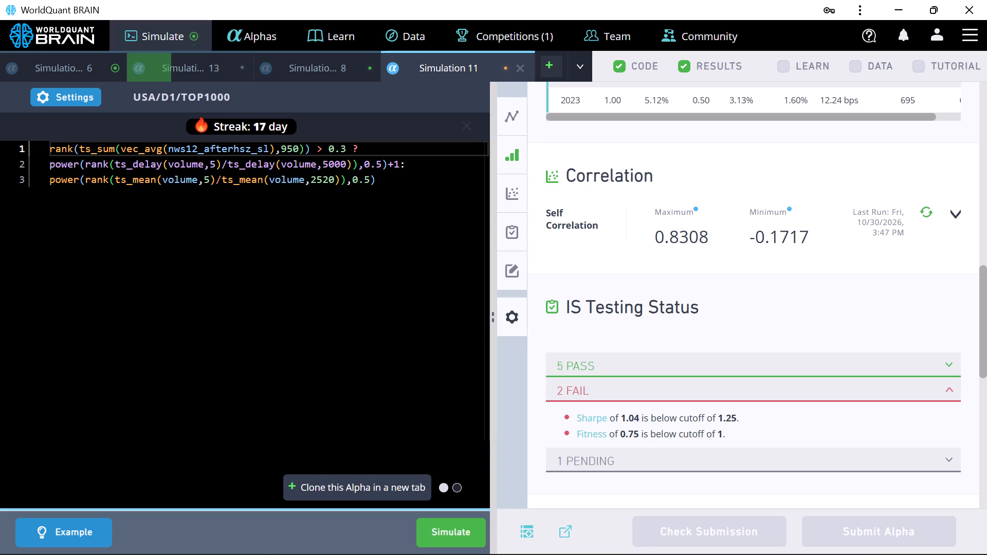
{"action": "left_click", "coordinate": [469, 536]}
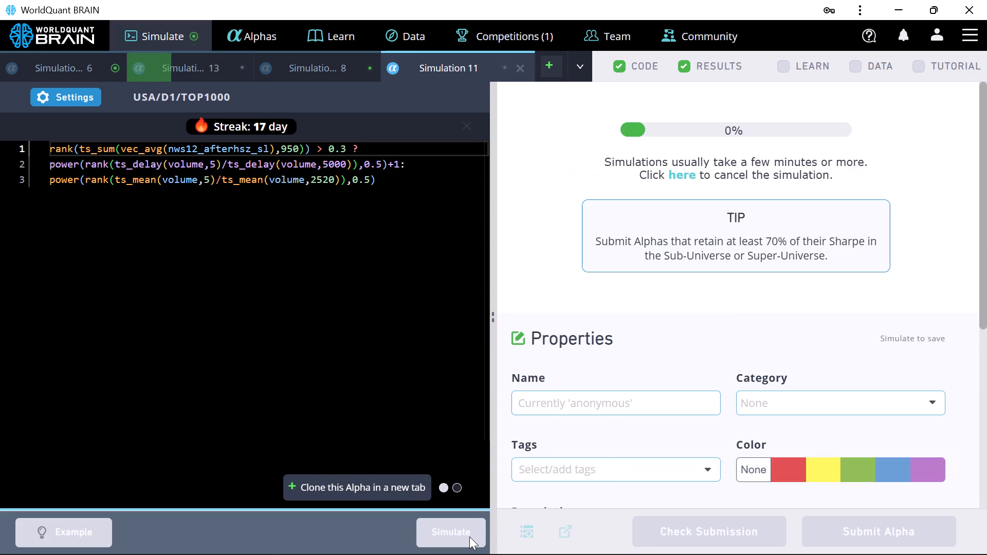
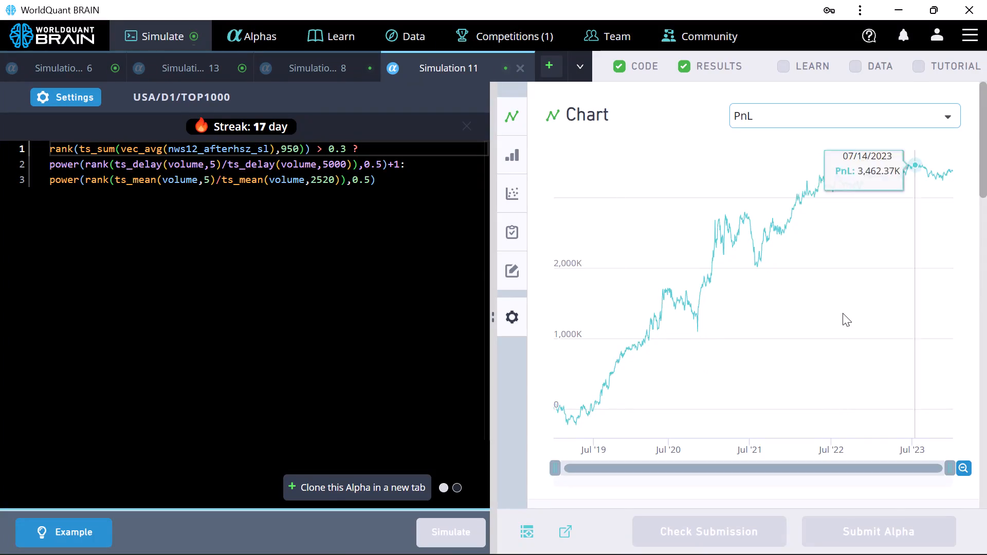
Run Simulation 11's self-correlation check and expand the failed tests in its IS testing status.
{"action": "scroll", "coordinate": [835, 309], "scroll_direction": "down", "scroll_amount": 8}
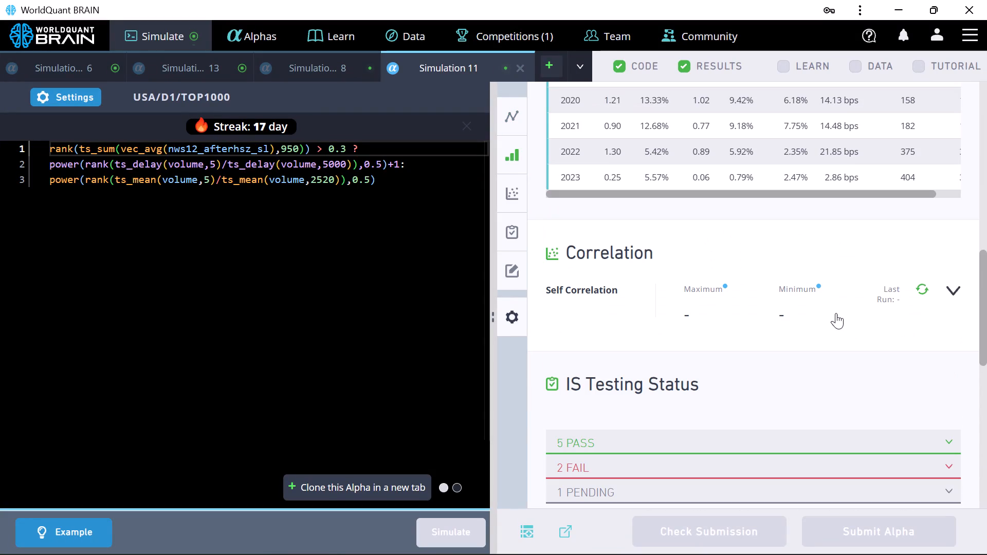
{"action": "left_click", "coordinate": [920, 293]}
{"action": "scroll", "coordinate": [830, 346], "scroll_direction": "down", "scroll_amount": 1}
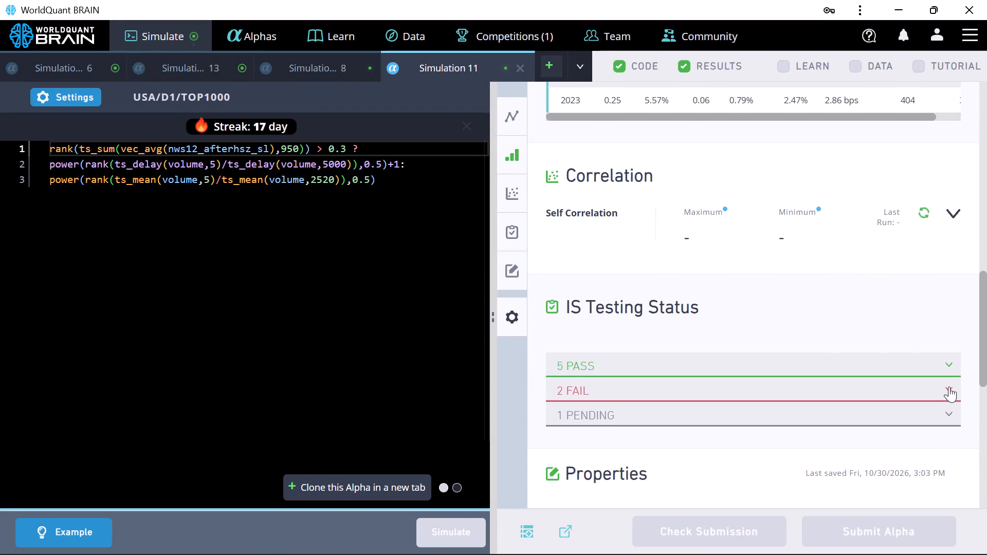
{"action": "left_click", "coordinate": [949, 386]}
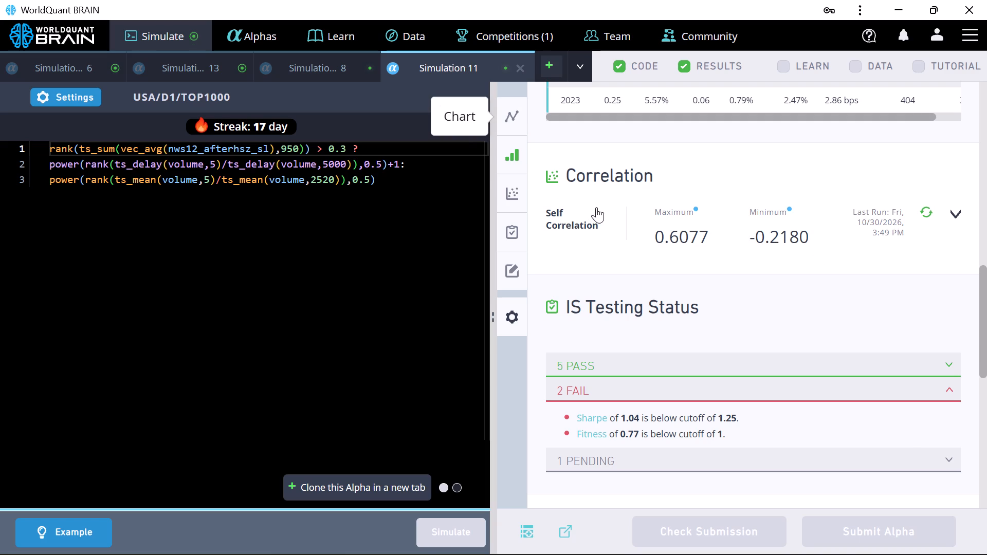
Rerun Simulation 11 with decay set to 15.
{"action": "left_click", "coordinate": [76, 90]}
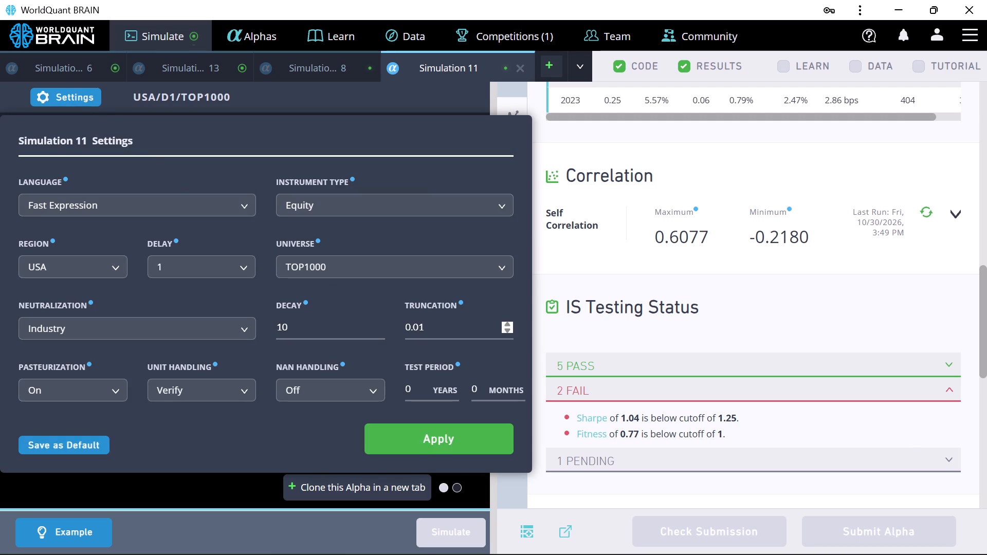
{"action": "double_click", "coordinate": [377, 323]}
{"action": "left_click", "coordinate": [377, 323]}
{"action": "left_click", "coordinate": [416, 447]}
{"action": "left_click", "coordinate": [453, 524]}
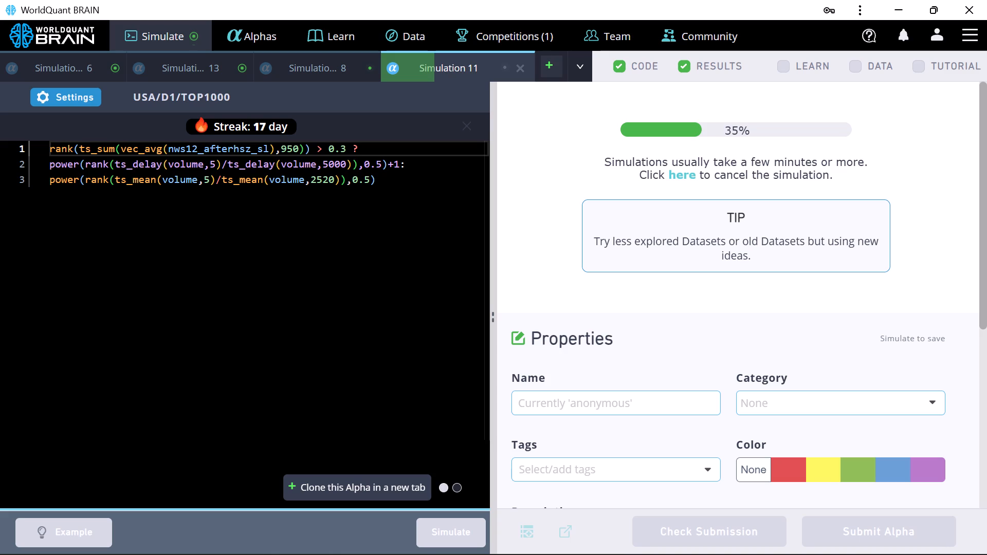
Show Simulation 13's test period, run its self-correlation check and examine its IS summary and failed IS tests.
{"action": "left_click", "coordinate": [185, 58]}
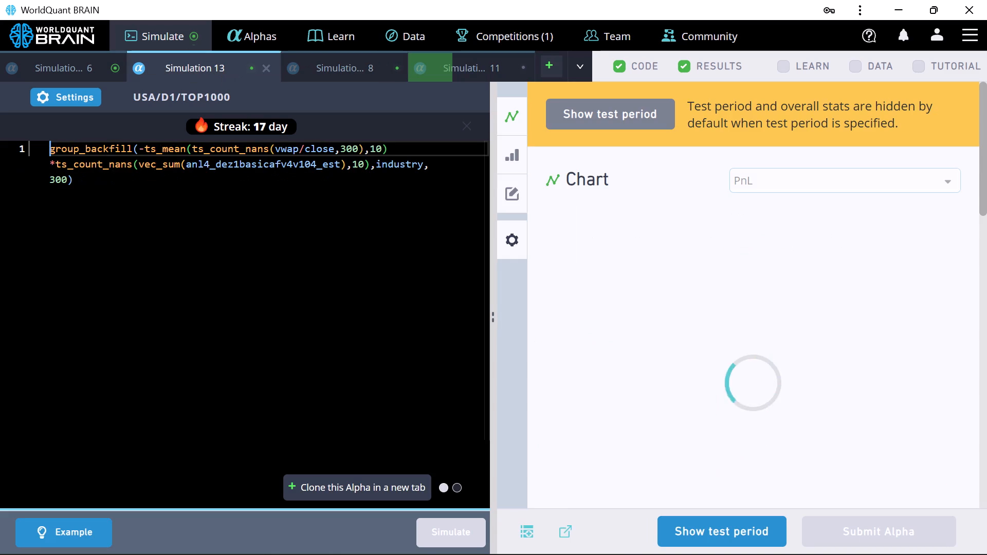
{"action": "left_click", "coordinate": [764, 527]}
{"action": "scroll", "coordinate": [747, 433], "scroll_direction": "down", "scroll_amount": 4}
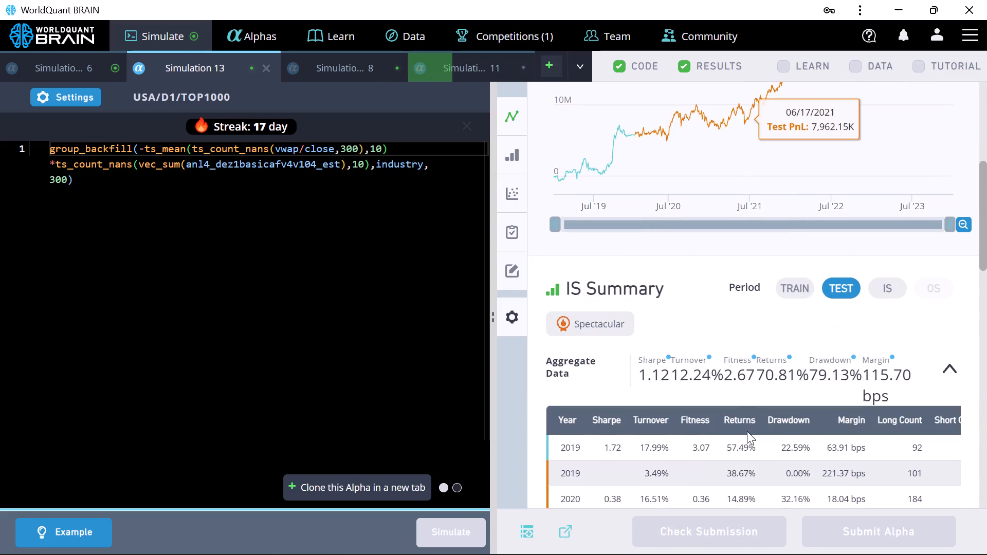
{"action": "scroll", "coordinate": [747, 431], "scroll_direction": "down", "scroll_amount": 4}
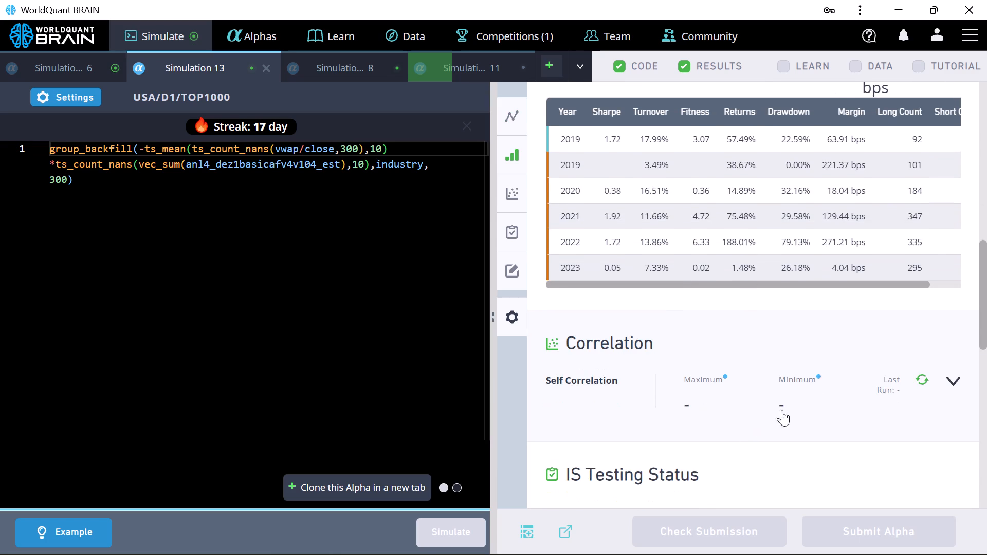
{"action": "left_click", "coordinate": [921, 376]}
{"action": "scroll", "coordinate": [895, 379], "scroll_direction": "down", "scroll_amount": 3}
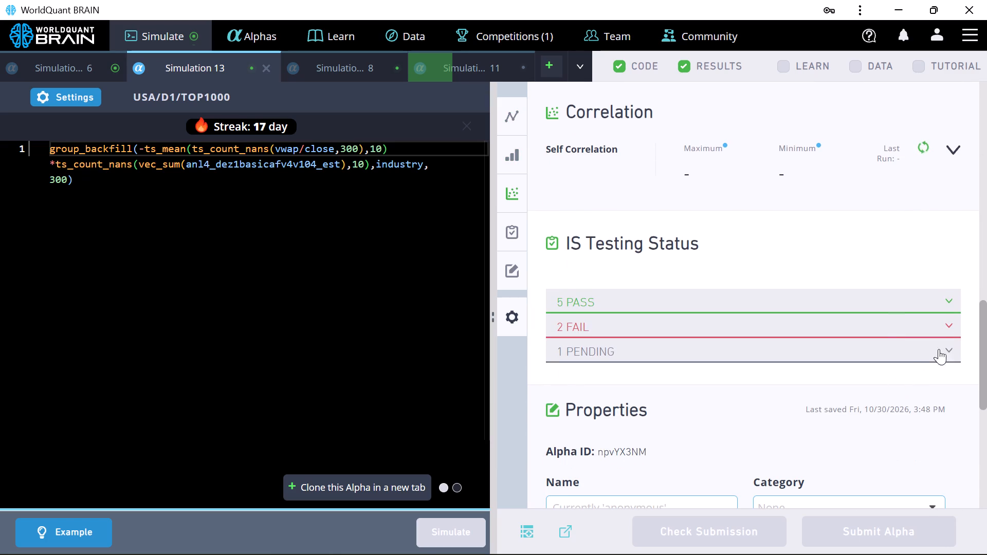
{"action": "left_click", "coordinate": [952, 322]}
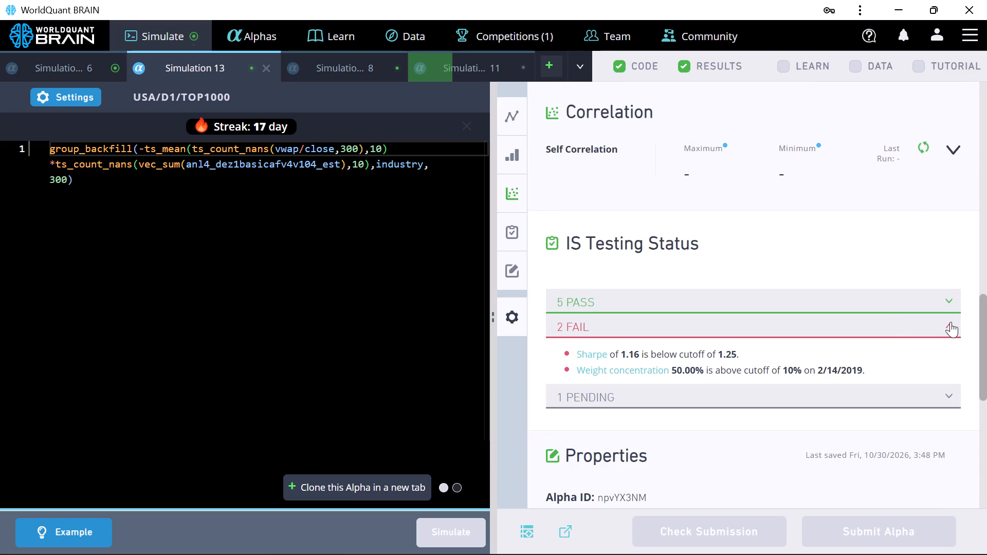
{"action": "left_click", "coordinate": [951, 322]}
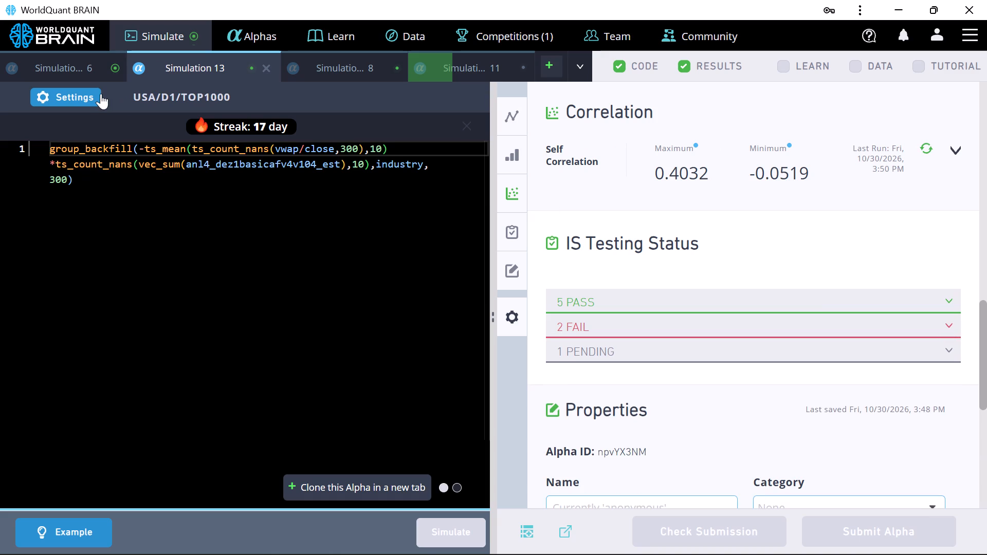
Rerun Simulation 13 with the test period set to 0 years.
{"action": "left_click", "coordinate": [94, 94]}
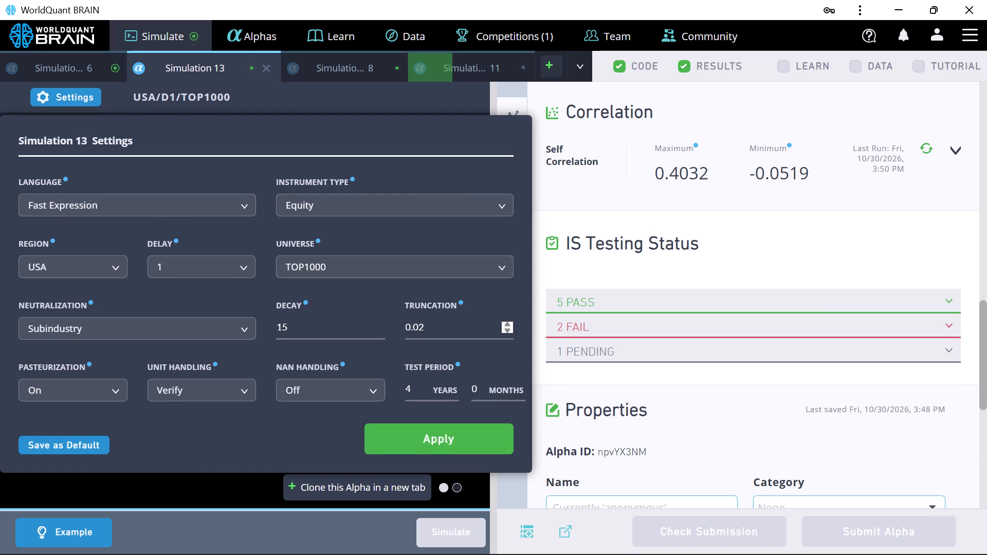
{"action": "left_click", "coordinate": [430, 391]}
{"action": "key", "text": "0"}
{"action": "left_click", "coordinate": [466, 445]}
{"action": "left_click", "coordinate": [464, 529]}
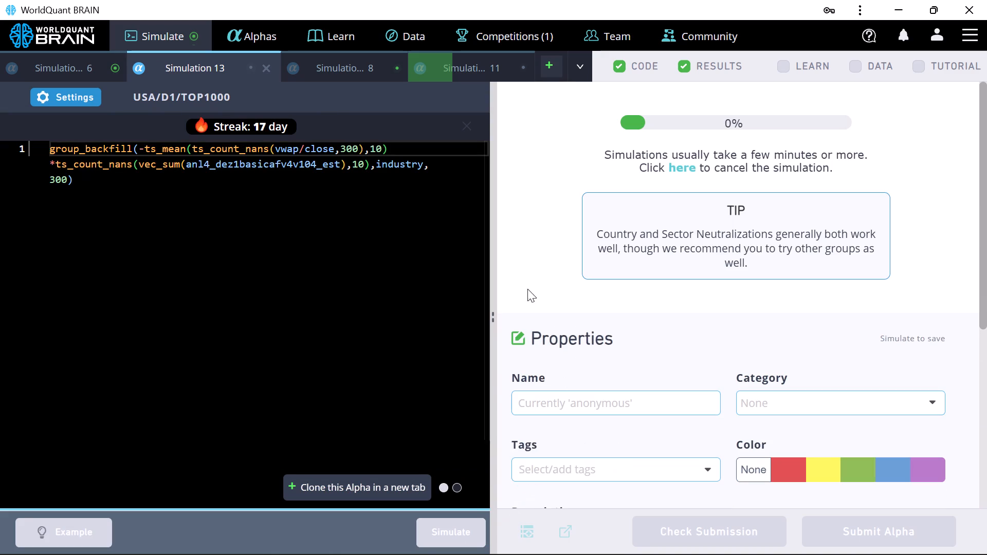
Open Simulation 6's results and show its test period.
{"action": "left_click", "coordinate": [87, 63]}
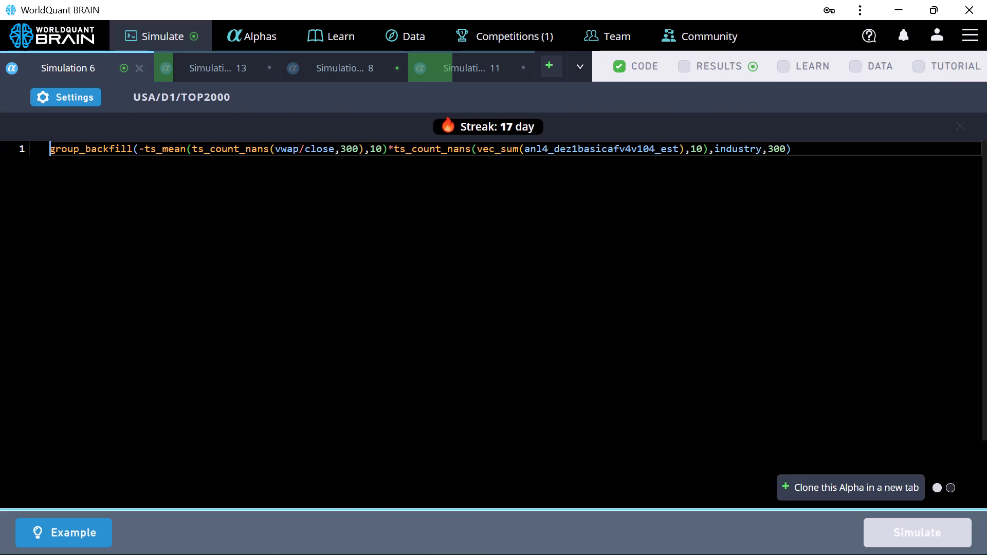
{"action": "left_click", "coordinate": [712, 55]}
{"action": "left_click", "coordinate": [688, 65]}
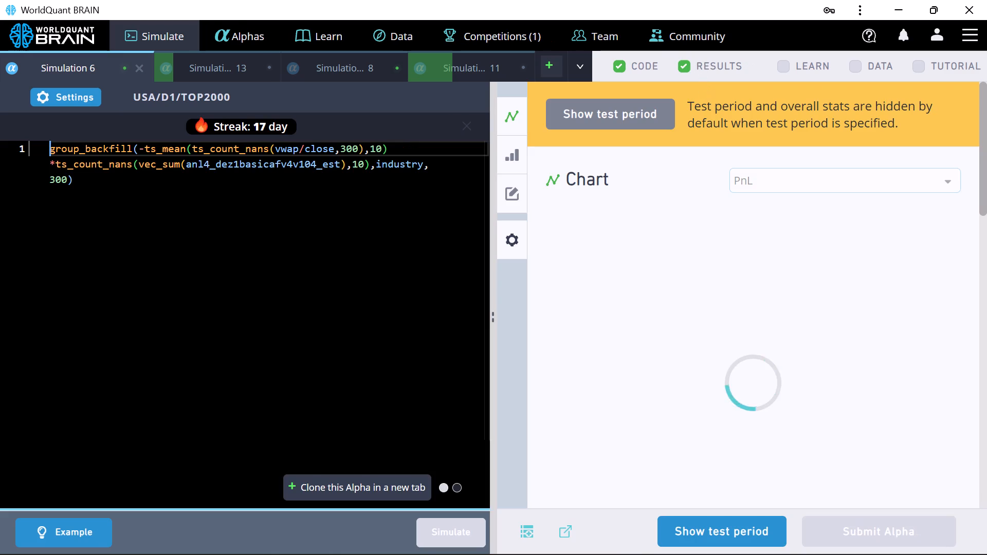
{"action": "left_click", "coordinate": [746, 527]}
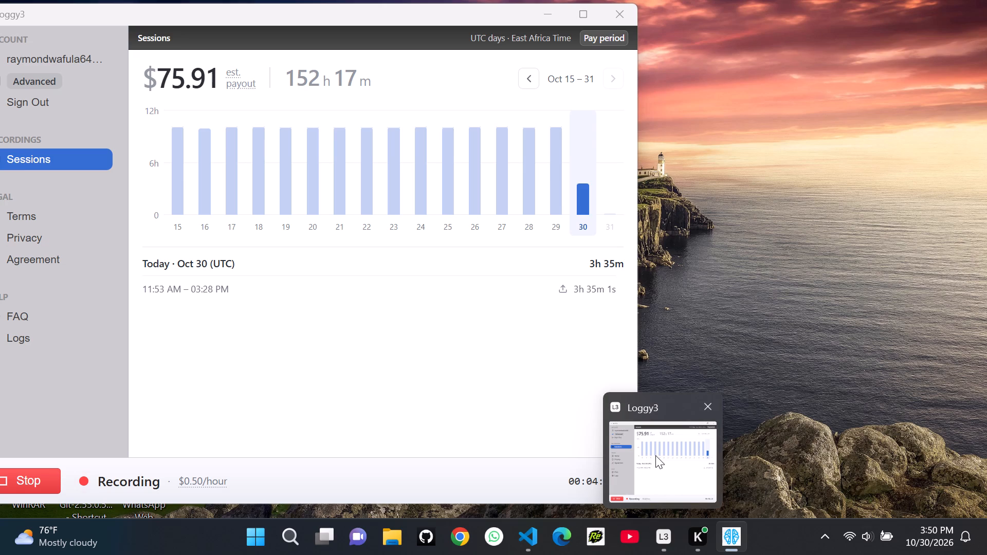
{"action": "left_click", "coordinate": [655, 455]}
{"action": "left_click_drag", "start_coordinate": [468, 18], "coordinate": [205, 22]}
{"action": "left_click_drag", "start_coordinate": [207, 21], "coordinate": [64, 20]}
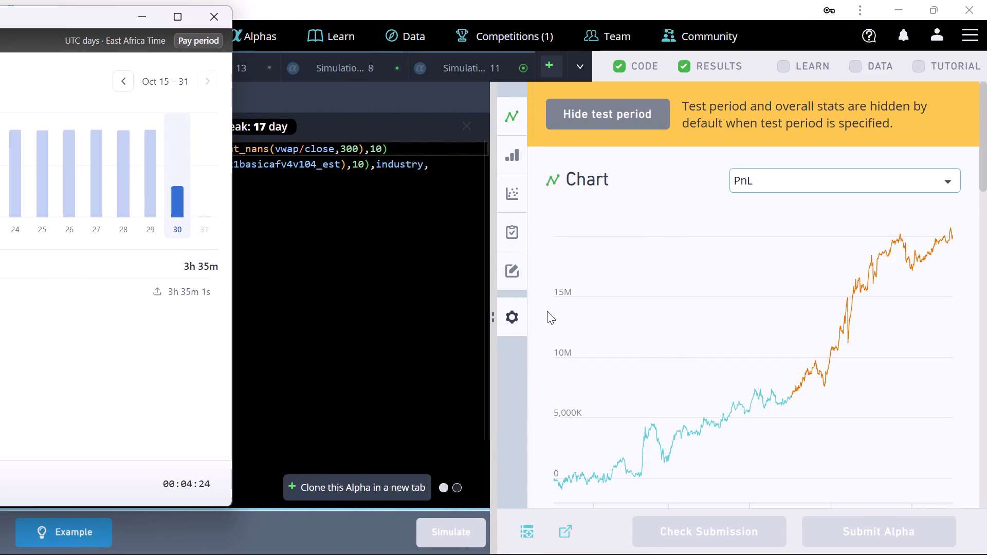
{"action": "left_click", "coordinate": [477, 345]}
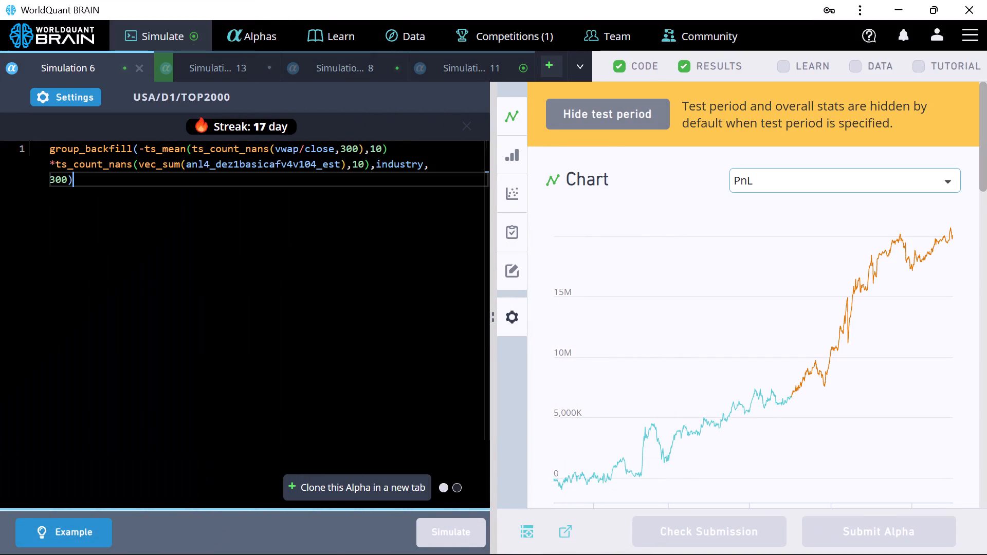
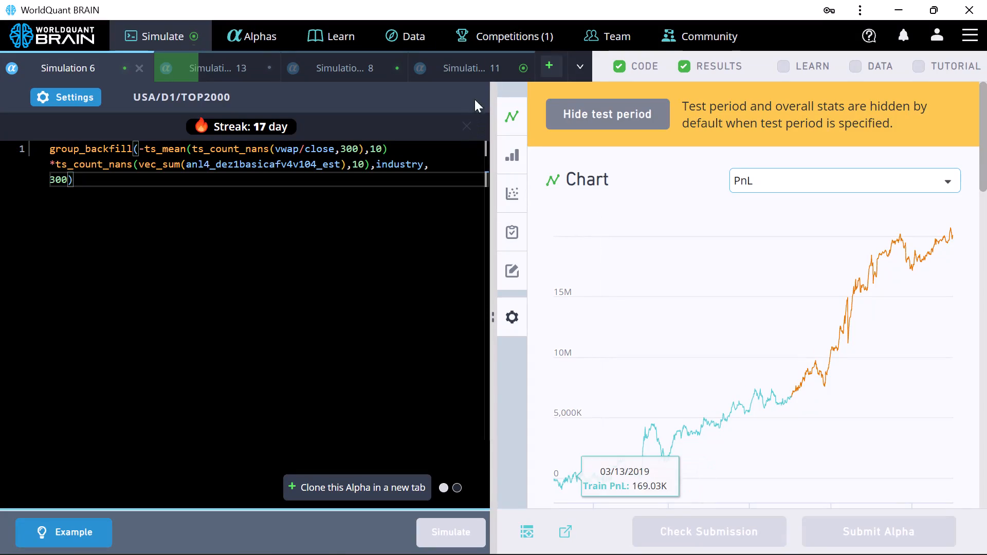
Open Simulation 11's results and run its self-correlation check.
{"action": "left_click", "coordinate": [485, 69]}
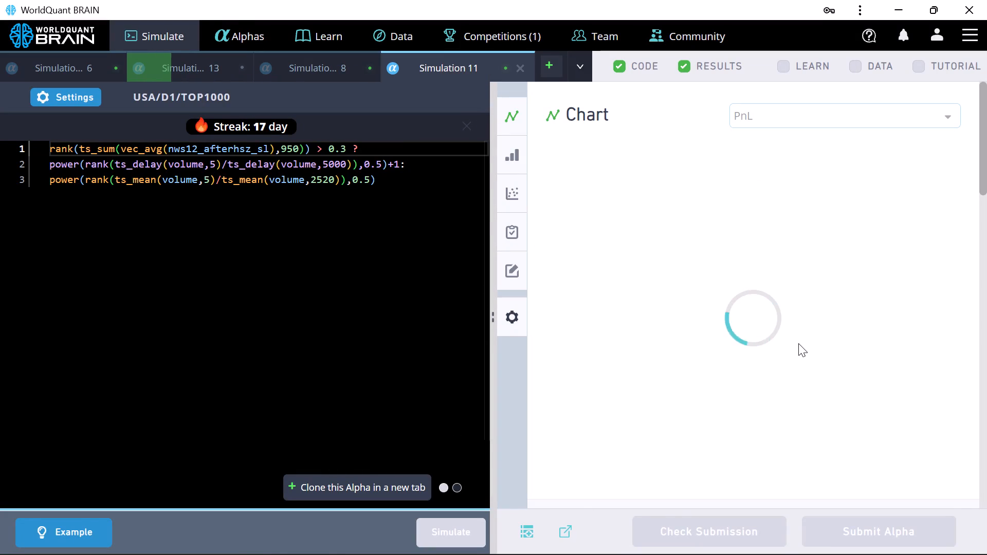
{"action": "scroll", "coordinate": [798, 343], "scroll_direction": "down", "scroll_amount": 9}
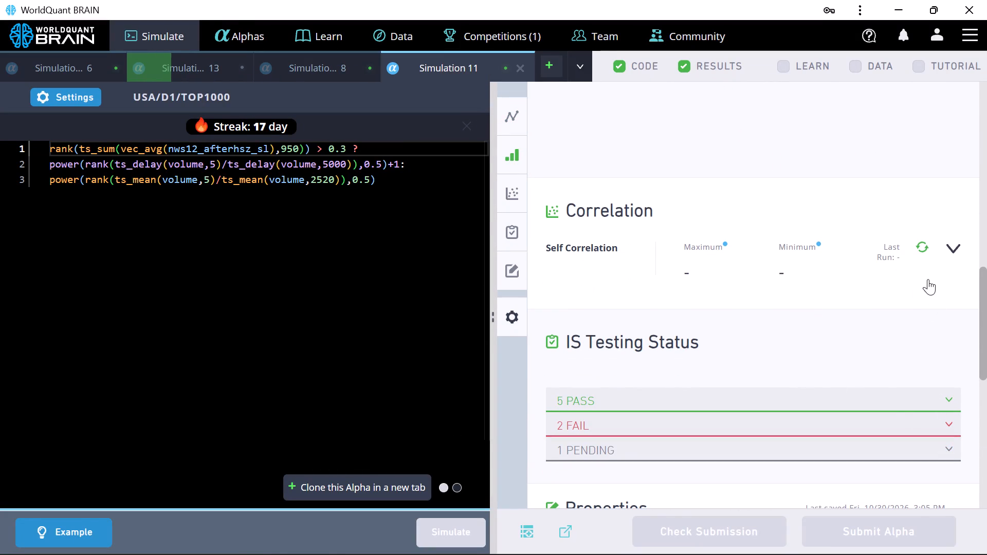
{"action": "left_click", "coordinate": [920, 253]}
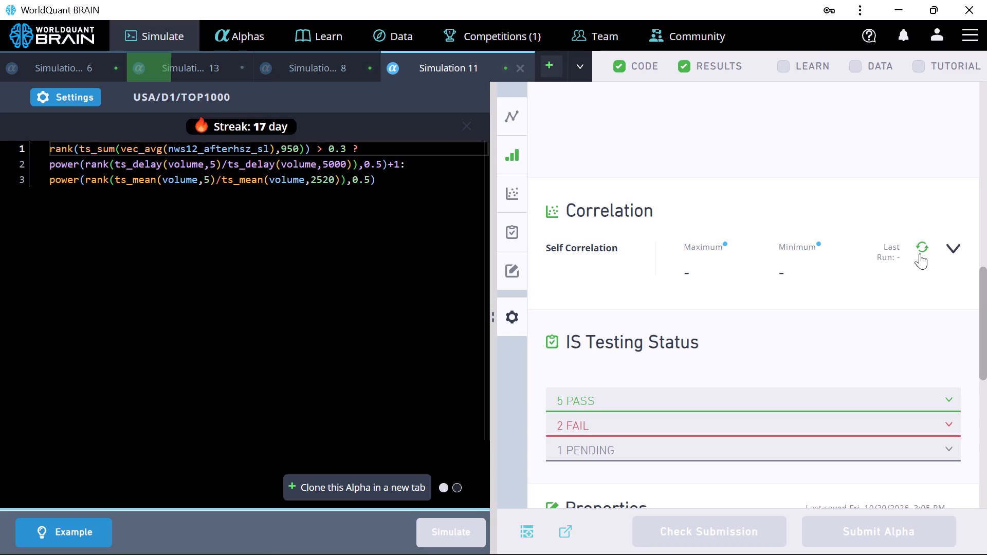
{"action": "left_click", "coordinate": [918, 245]}
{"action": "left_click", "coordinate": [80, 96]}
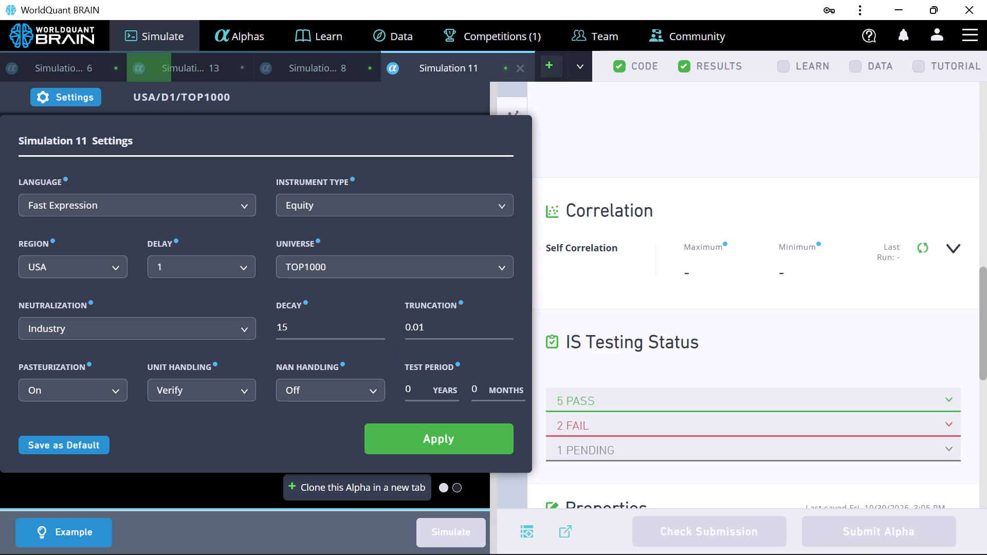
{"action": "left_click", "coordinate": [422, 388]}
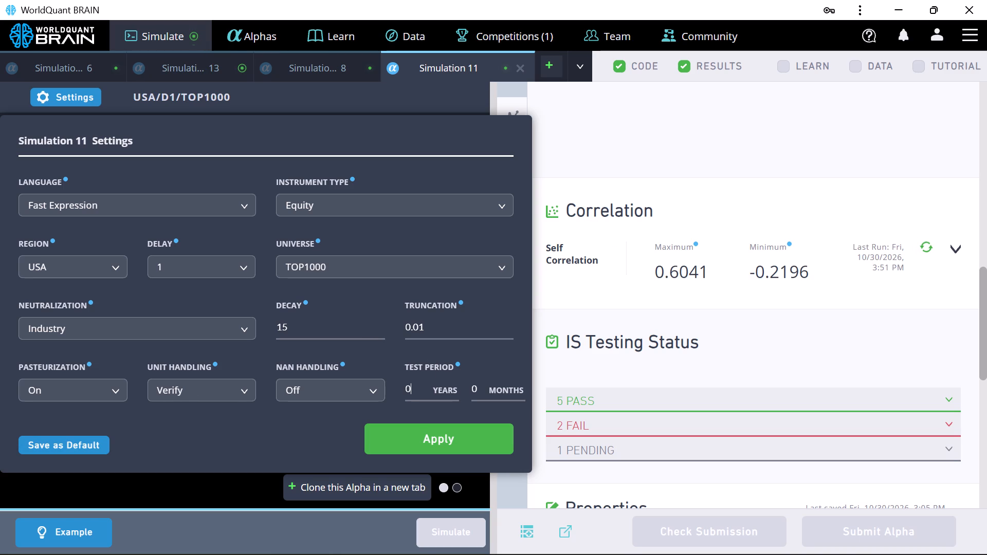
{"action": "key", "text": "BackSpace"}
Expand the failed IS tests of Simulation 11 to examine them.
{"action": "left_click", "coordinate": [948, 423]}
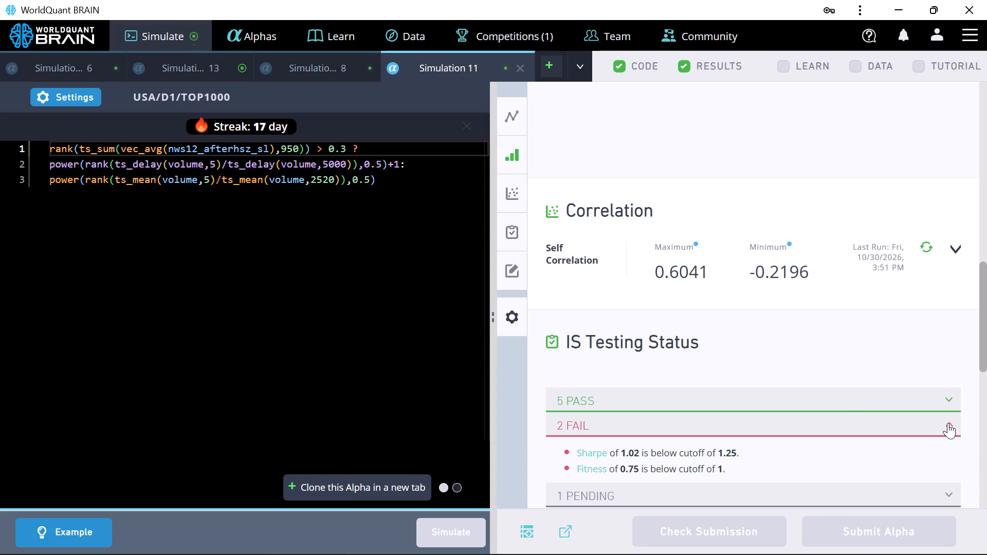
Rerun Simulation 11 with the test period set to 4 years.
{"action": "left_click", "coordinate": [71, 93]}
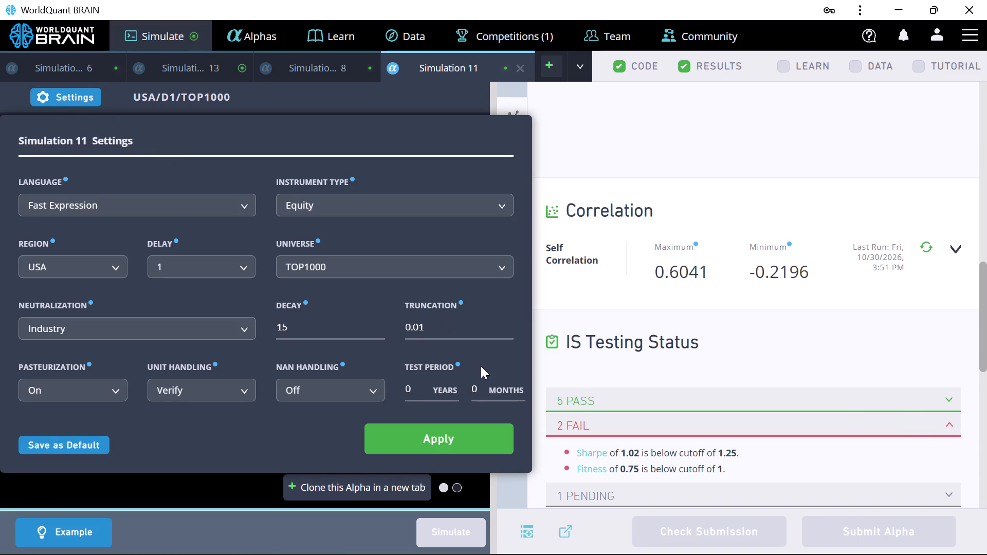
{"action": "left_click", "coordinate": [432, 390]}
{"action": "key", "text": "BackSpace"}
{"action": "key", "text": "4"}
{"action": "left_click", "coordinate": [433, 435]}
{"action": "left_click", "coordinate": [444, 433]}
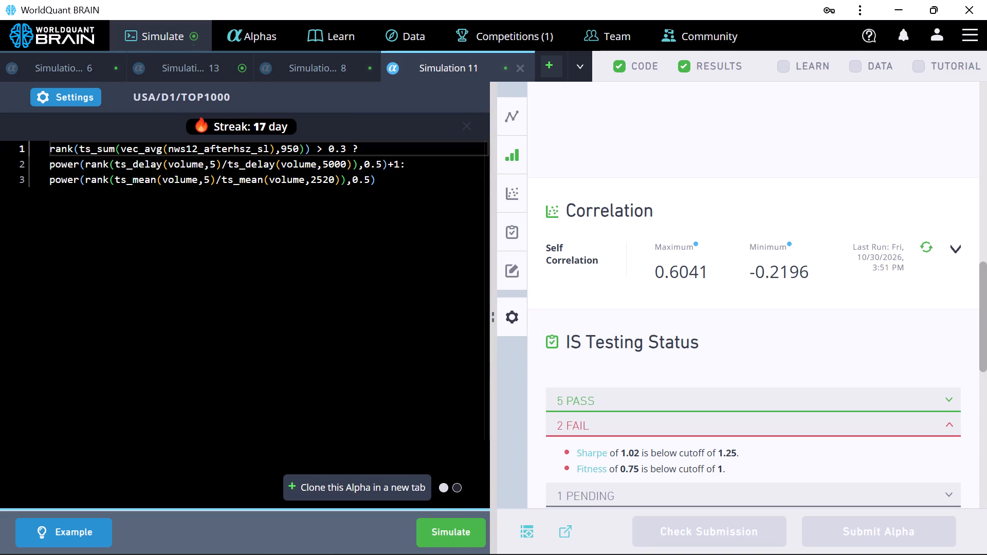
{"action": "left_click", "coordinate": [453, 534]}
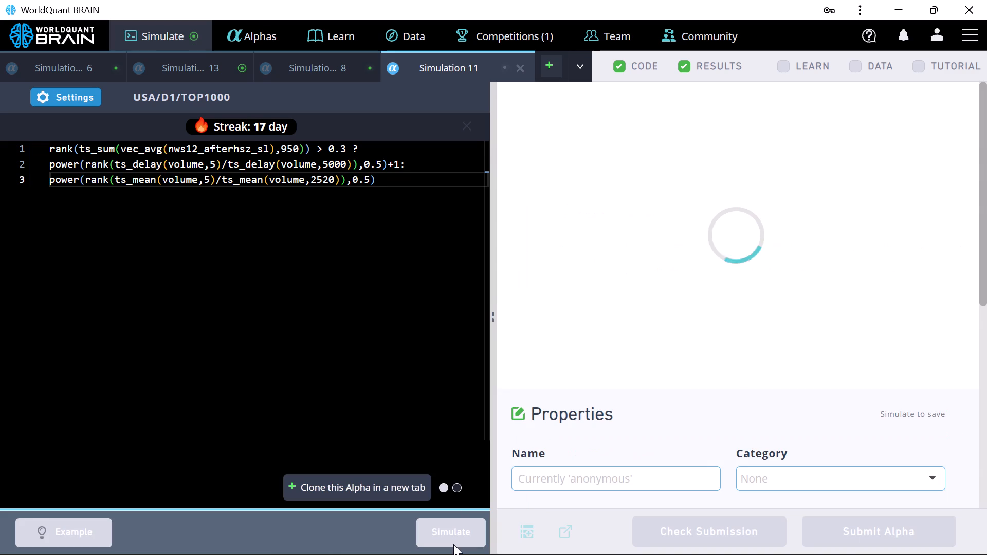
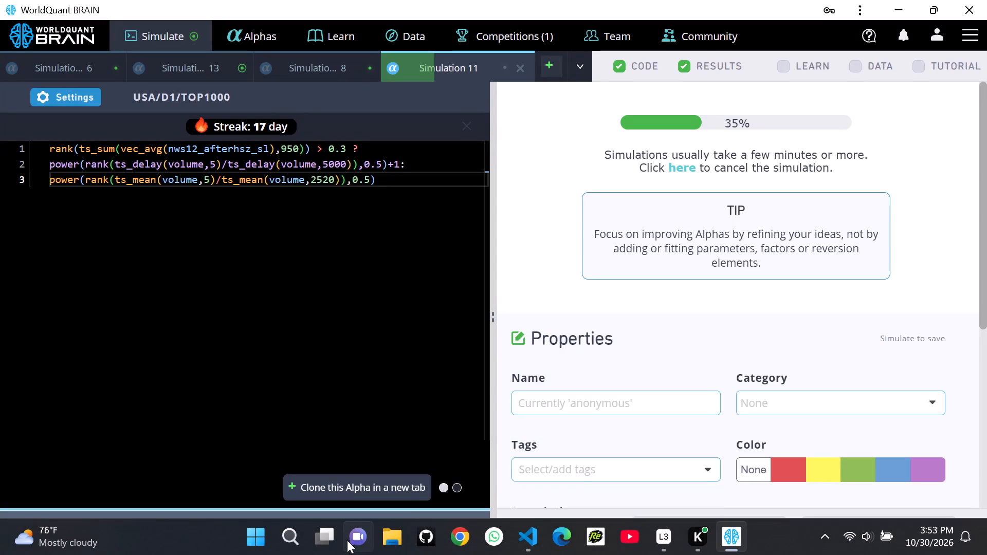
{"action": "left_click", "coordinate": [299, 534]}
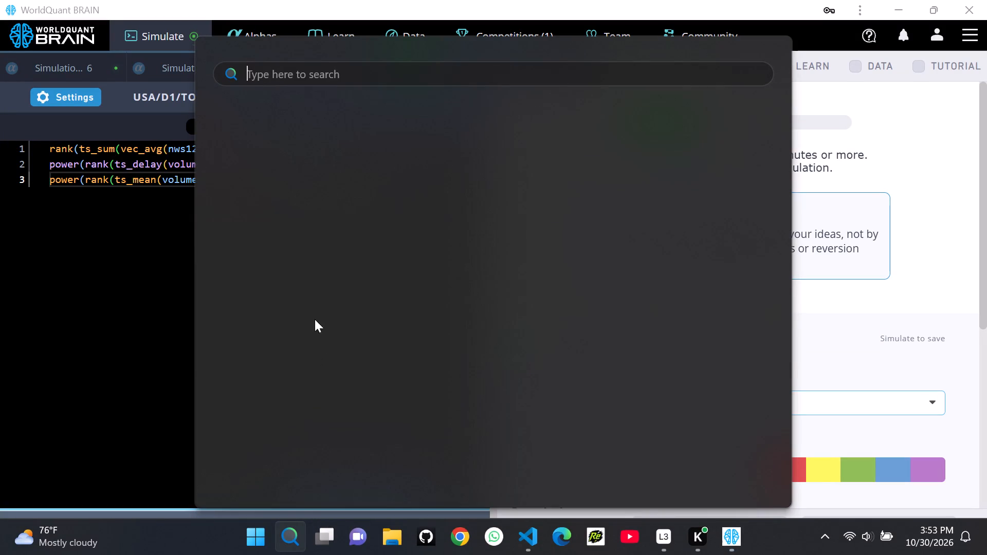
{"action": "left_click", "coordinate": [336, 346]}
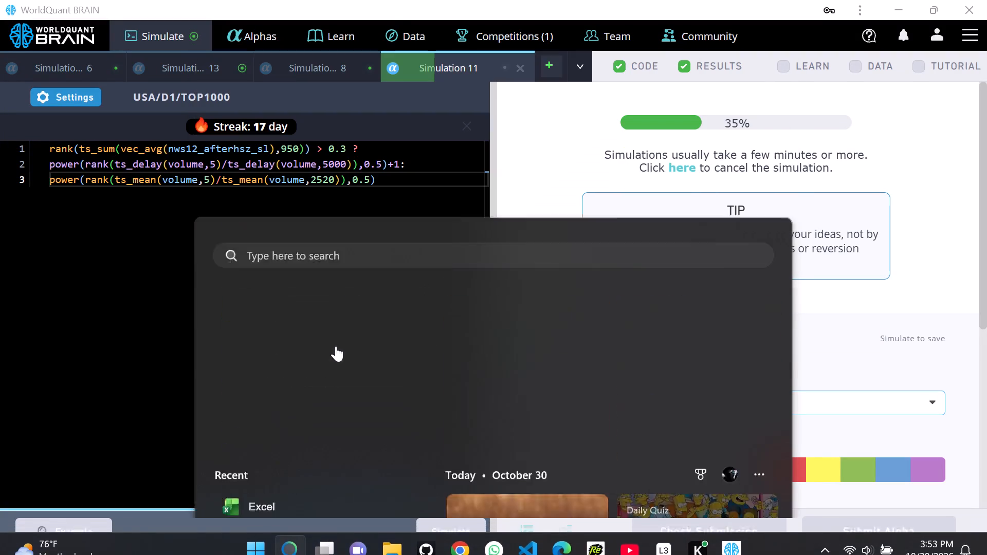
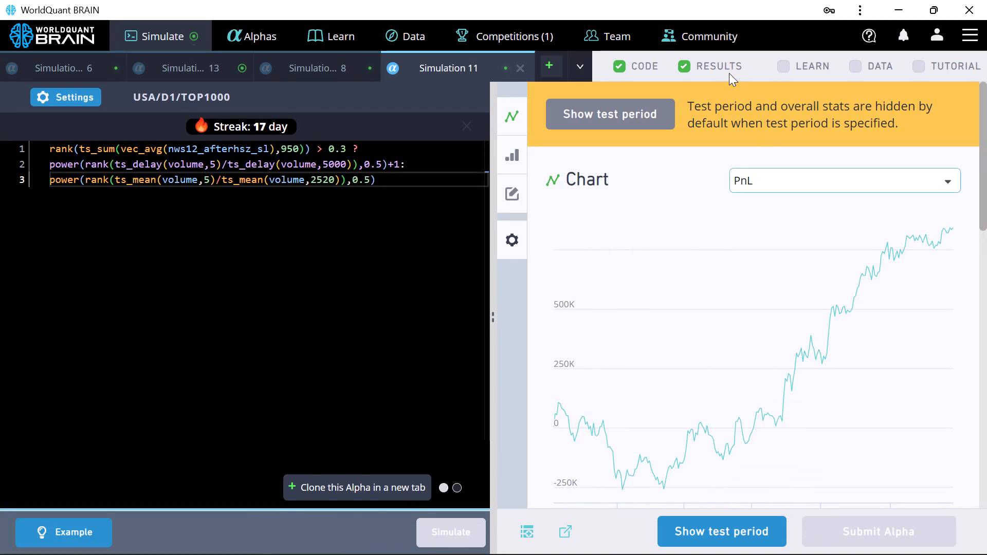
Create a new simulation from the copied trade_when implied-volatility alpha with group_zscore by industry, and run it.
{"action": "left_click", "coordinate": [551, 64]}
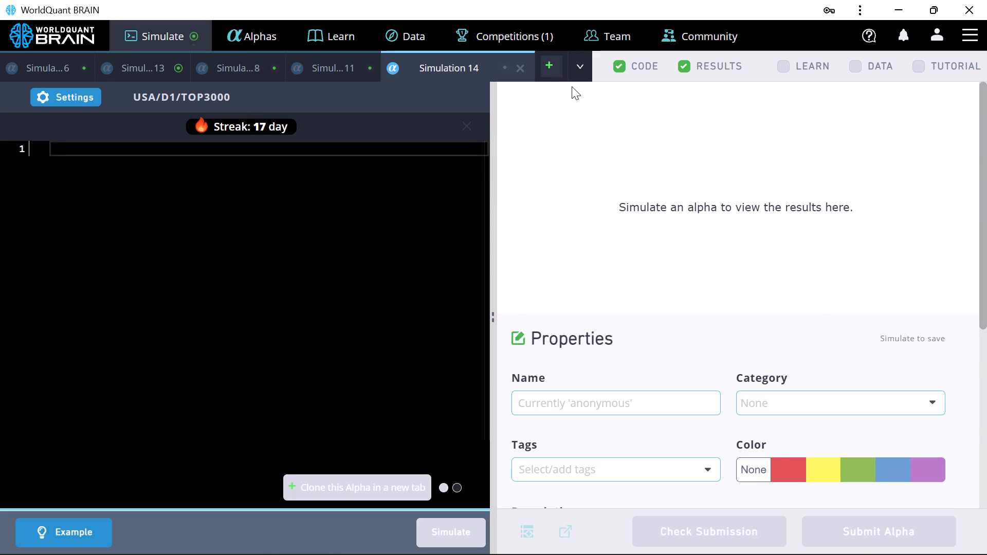
{"action": "key", "text": "ctrl+v"}
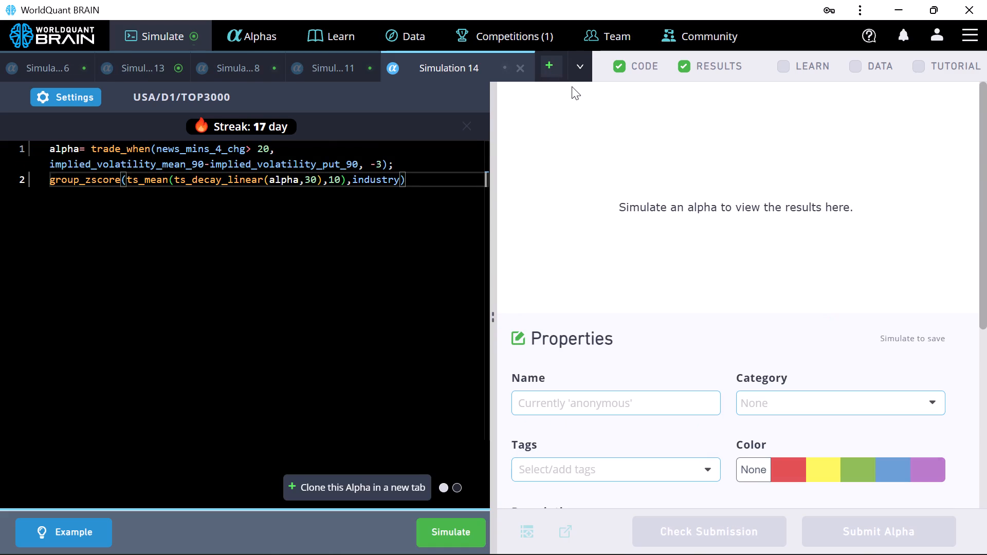
{"action": "left_click", "coordinate": [437, 530]}
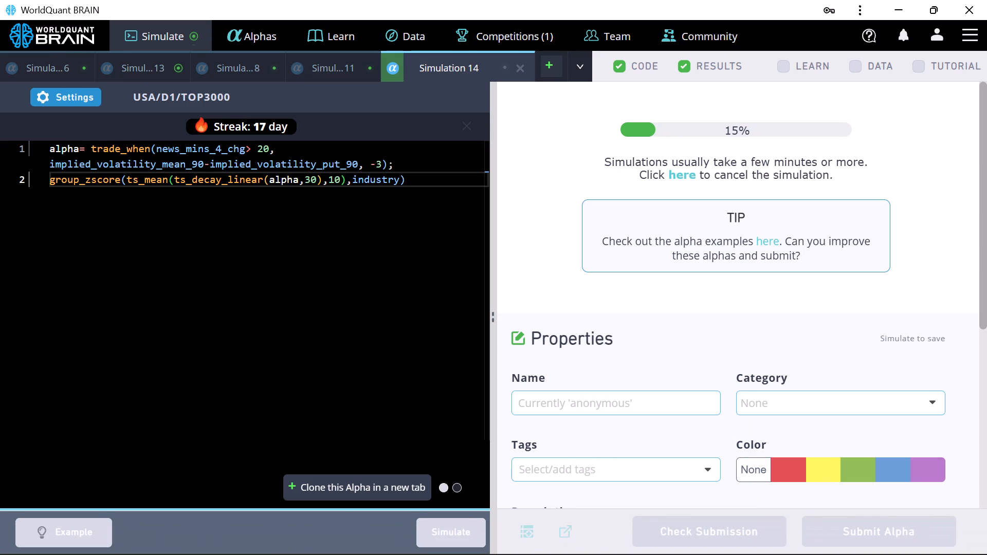
Reveal Simulation 11's test period and expand the failed tests in its IS Testing Status.
{"action": "left_click", "coordinate": [310, 66]}
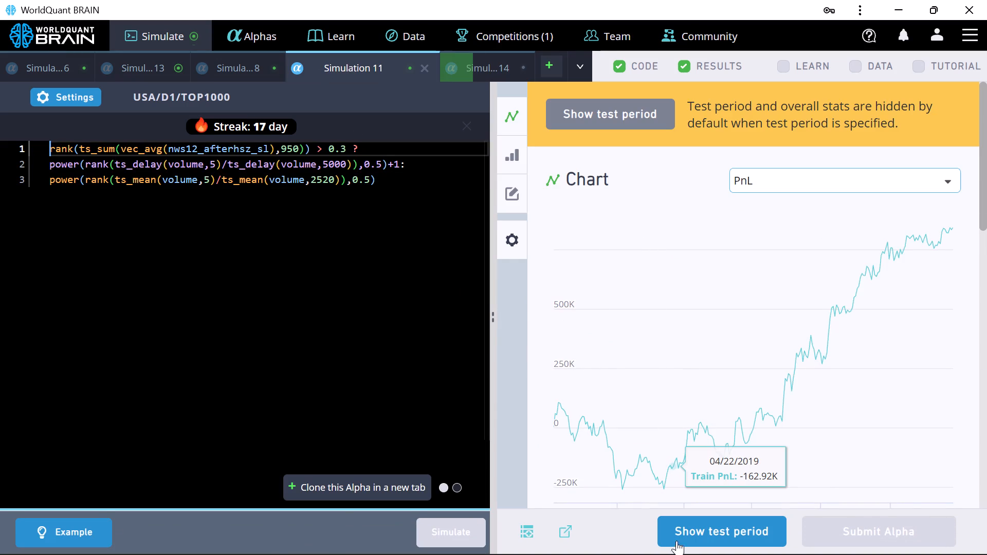
{"action": "left_click", "coordinate": [679, 539]}
{"action": "scroll", "coordinate": [680, 403], "scroll_direction": "down", "scroll_amount": 13}
{"action": "scroll", "coordinate": [847, 218], "scroll_direction": "up", "scroll_amount": 2}
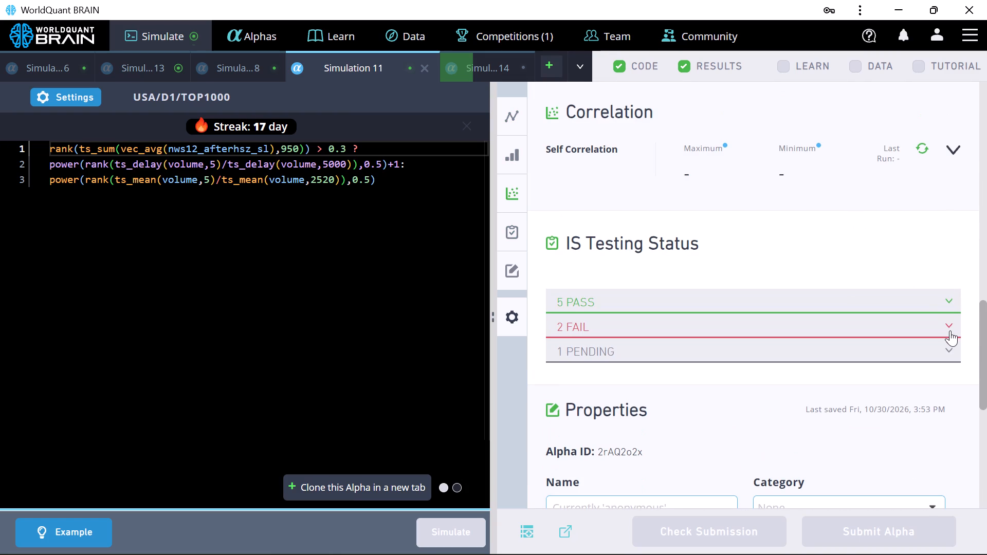
{"action": "left_click", "coordinate": [948, 327]}
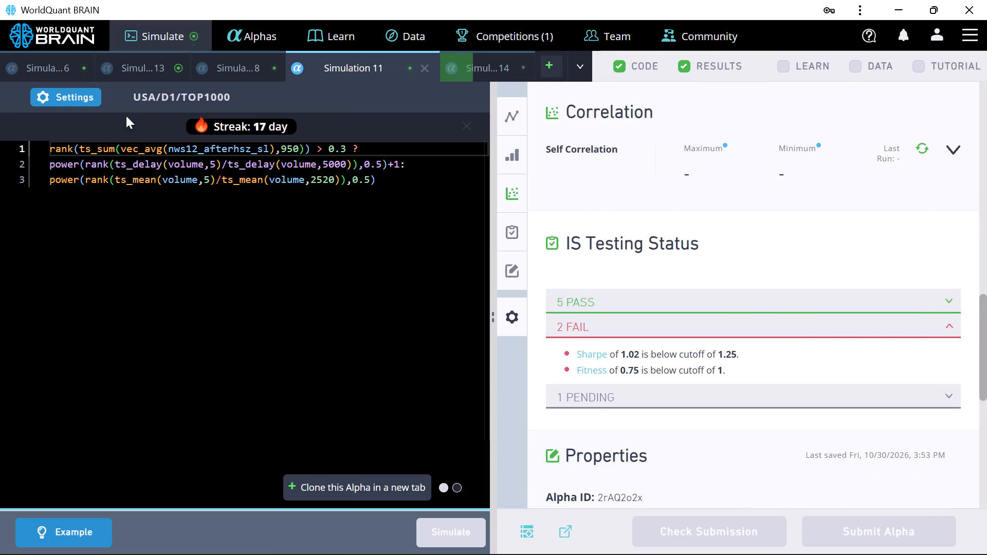
Set Simulation 11's decay to 20, apply the settings and rerun the simulation.
{"action": "left_click", "coordinate": [89, 97]}
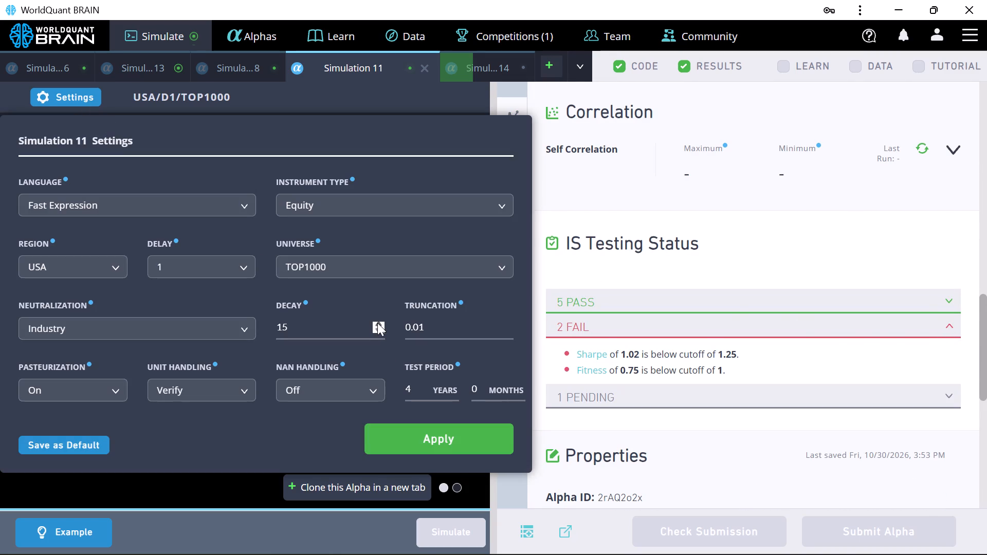
{"action": "triple_click", "coordinate": [380, 324]}
{"action": "double_click", "coordinate": [381, 324]}
{"action": "left_click", "coordinate": [421, 440]}
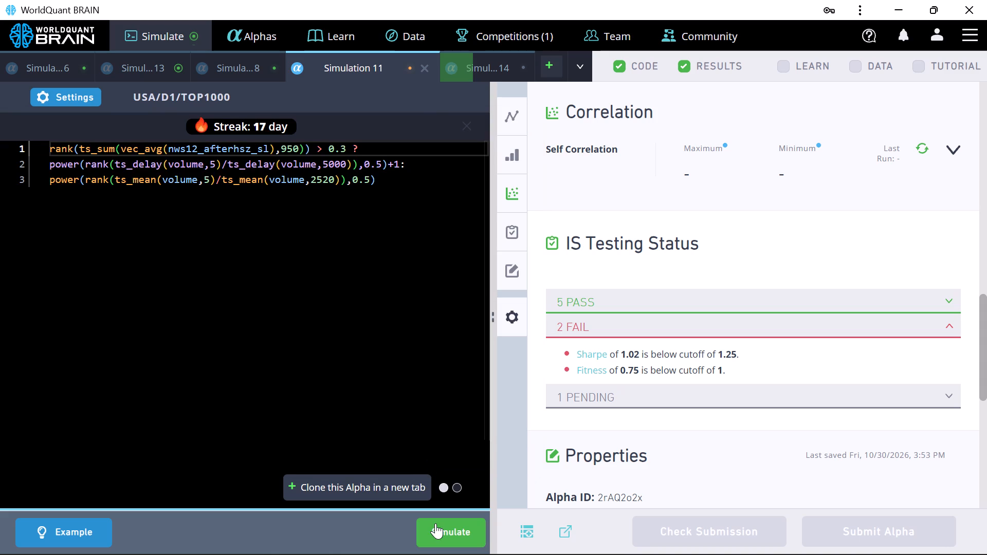
{"action": "left_click", "coordinate": [436, 523]}
Set Simulation 11's test period to 0 years and apply the settings.
{"action": "left_click", "coordinate": [73, 97]}
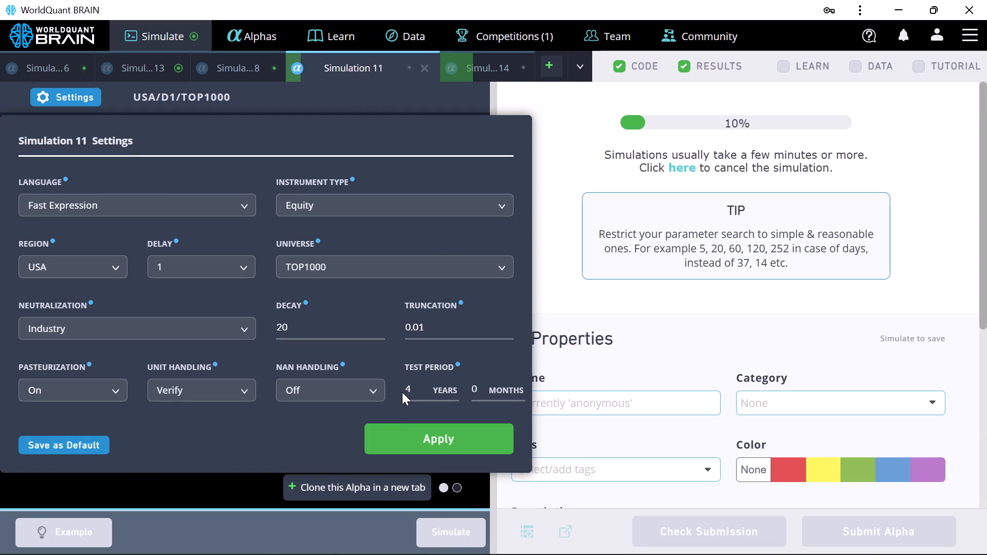
{"action": "left_click", "coordinate": [414, 383]}
{"action": "key", "text": "BackSpace"}
{"action": "key", "text": "0"}
{"action": "left_click", "coordinate": [424, 434]}
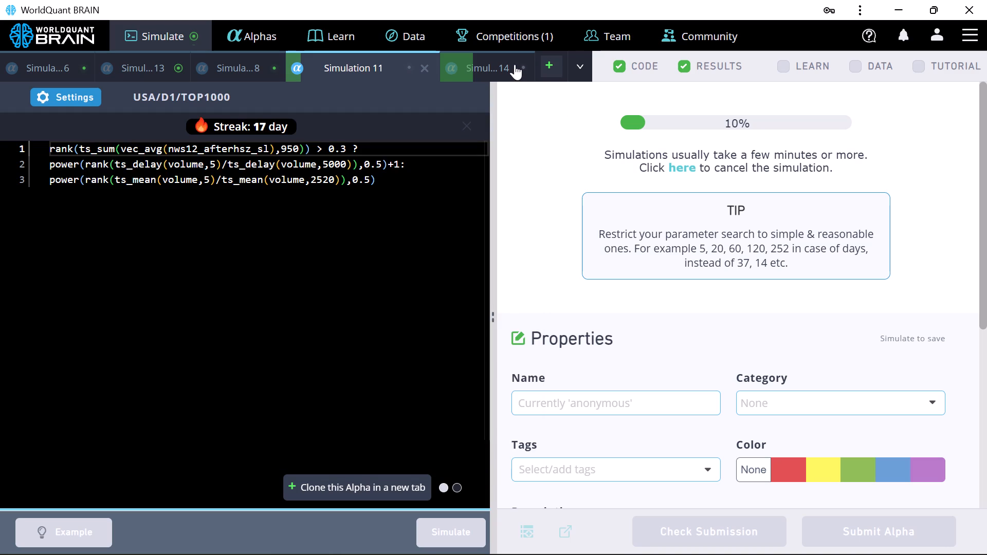
Return to Simulation 14 to check its simulation progress.
{"action": "left_click", "coordinate": [515, 64]}
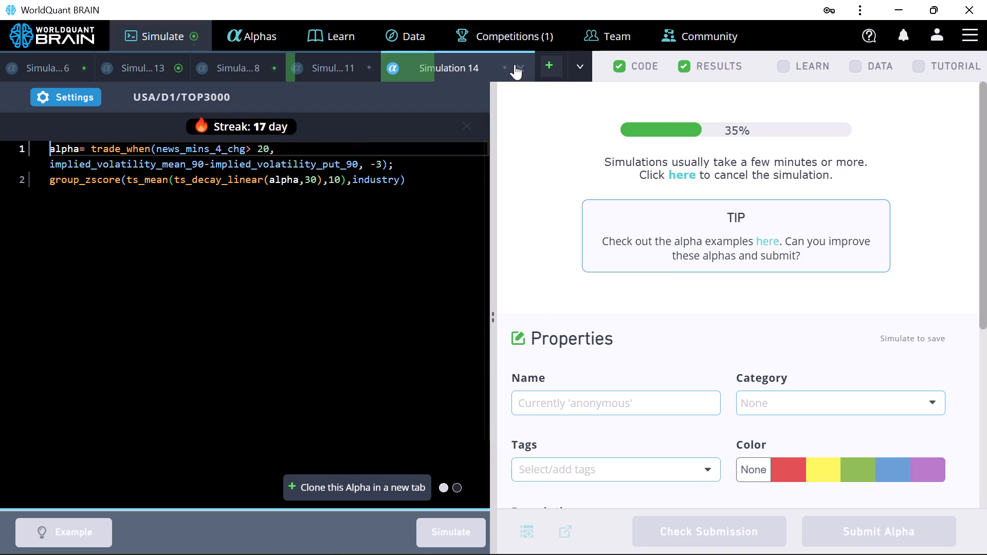
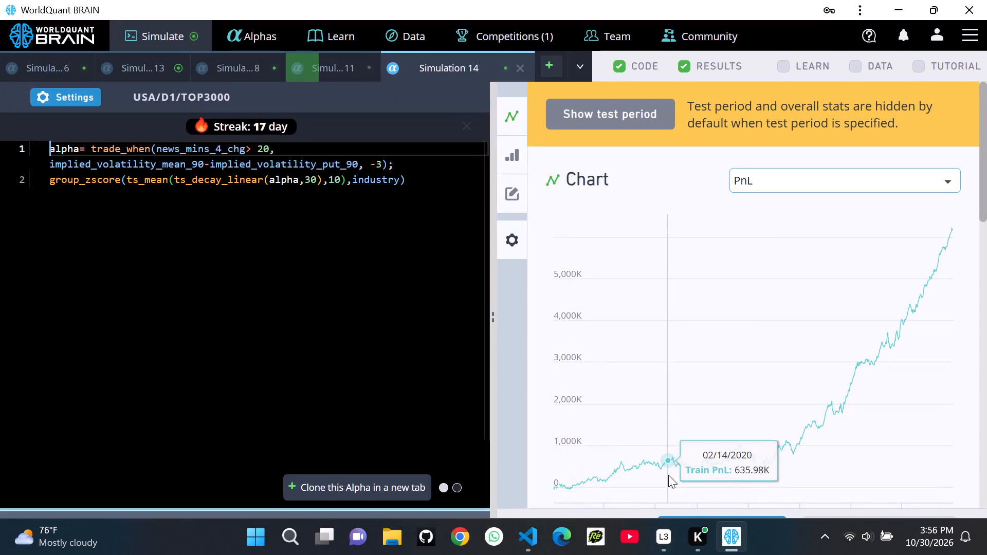
Reveal Simulation 14's test period and expand the failed tests in its IS Testing Status.
{"action": "left_click", "coordinate": [694, 526]}
{"action": "scroll", "coordinate": [744, 446], "scroll_direction": "down", "scroll_amount": 4}
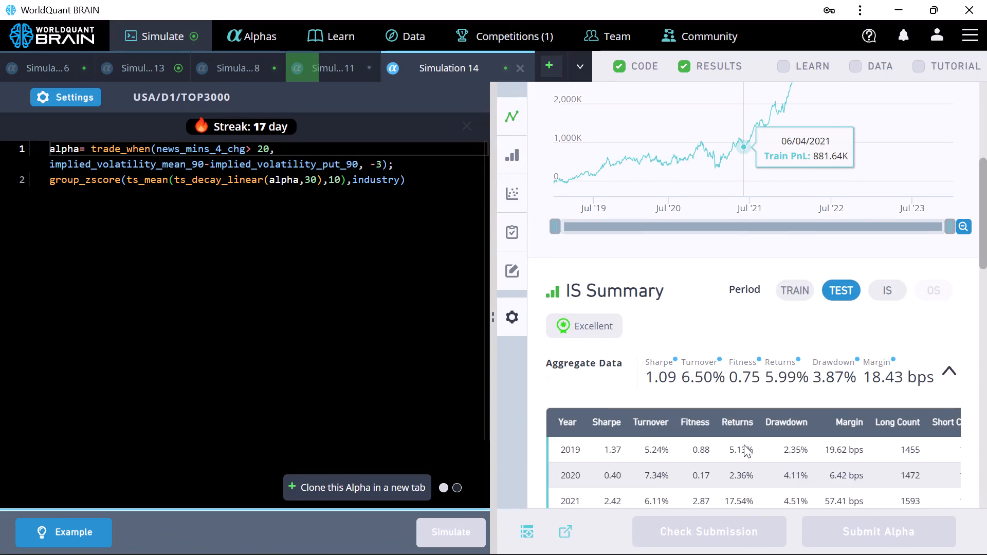
{"action": "scroll", "coordinate": [744, 445], "scroll_direction": "down", "scroll_amount": 3}
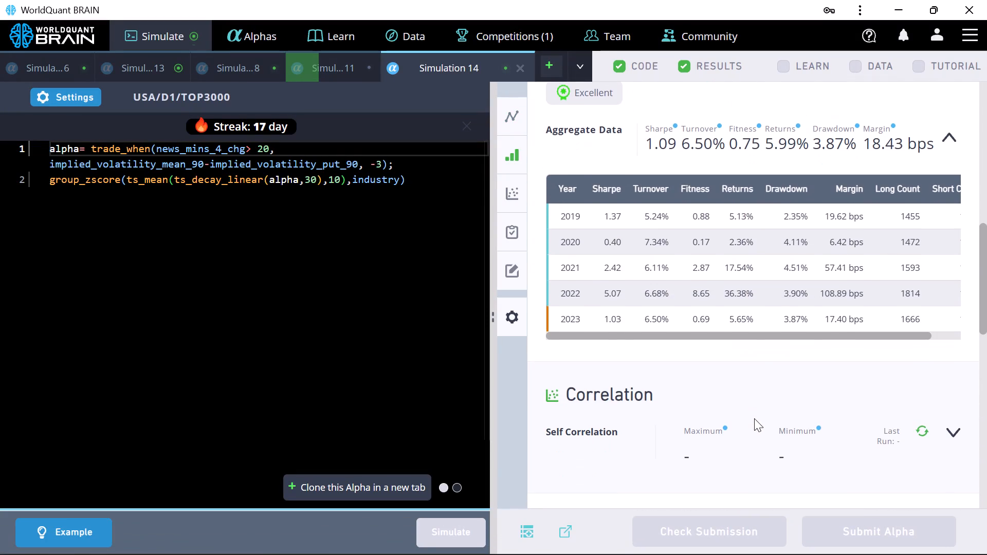
{"action": "scroll", "coordinate": [755, 418], "scroll_direction": "down", "scroll_amount": 3}
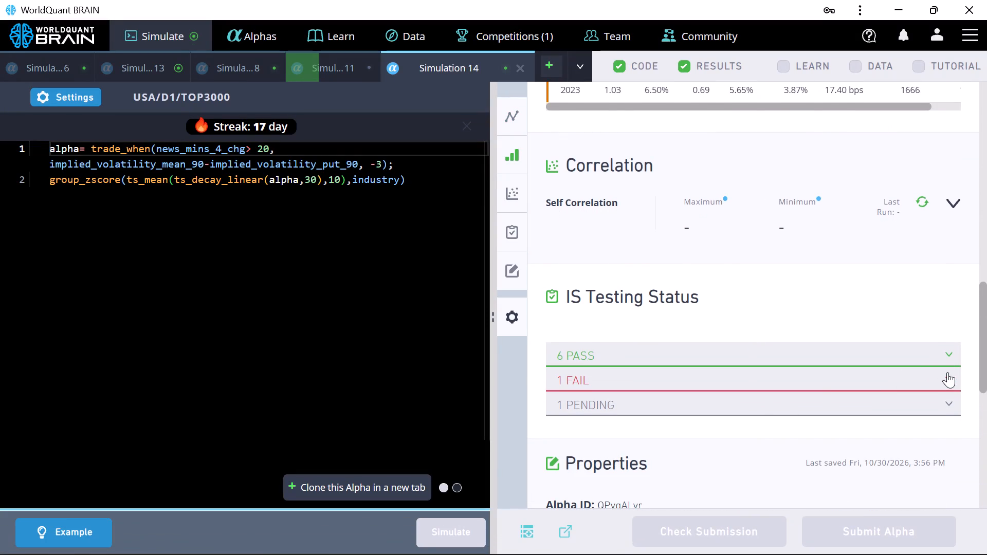
{"action": "left_click", "coordinate": [948, 373]}
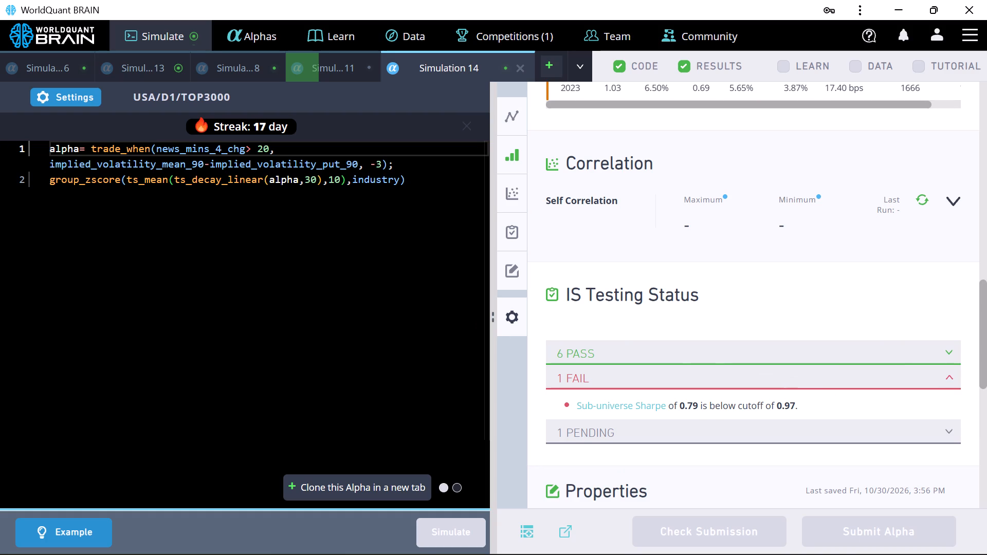
Set Simulation 14's truncation to 0.02 and decay to 10, apply the settings and rerun the simulation.
{"action": "left_click", "coordinate": [88, 94]}
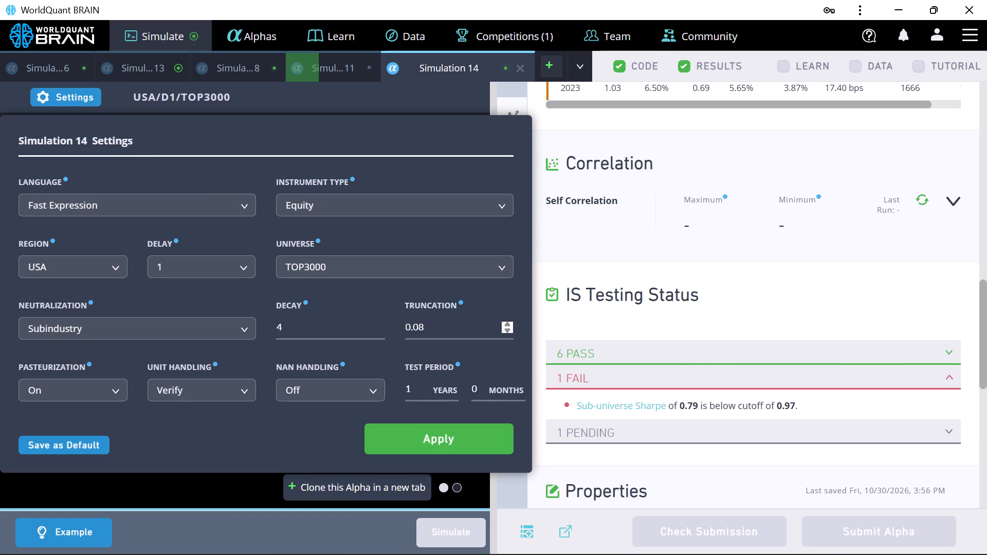
{"action": "triple_click", "coordinate": [505, 329]}
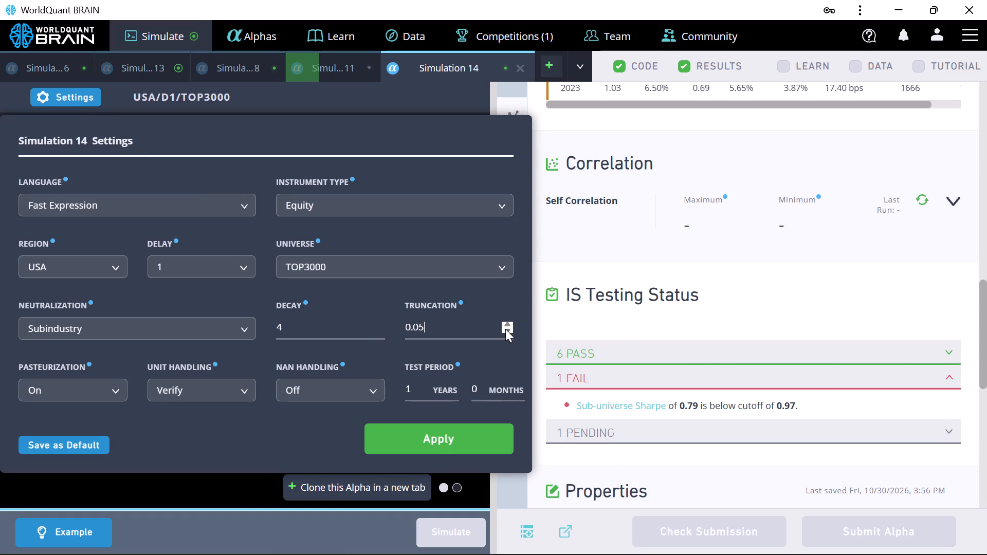
{"action": "double_click", "coordinate": [505, 328]}
{"action": "left_click", "coordinate": [505, 328]}
{"action": "triple_click", "coordinate": [380, 324]}
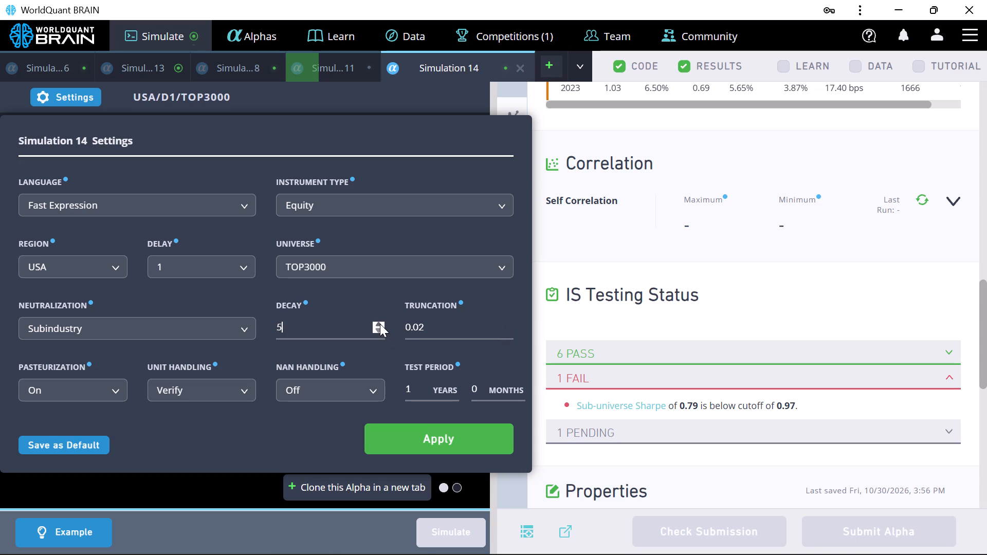
{"action": "left_click", "coordinate": [380, 324]}
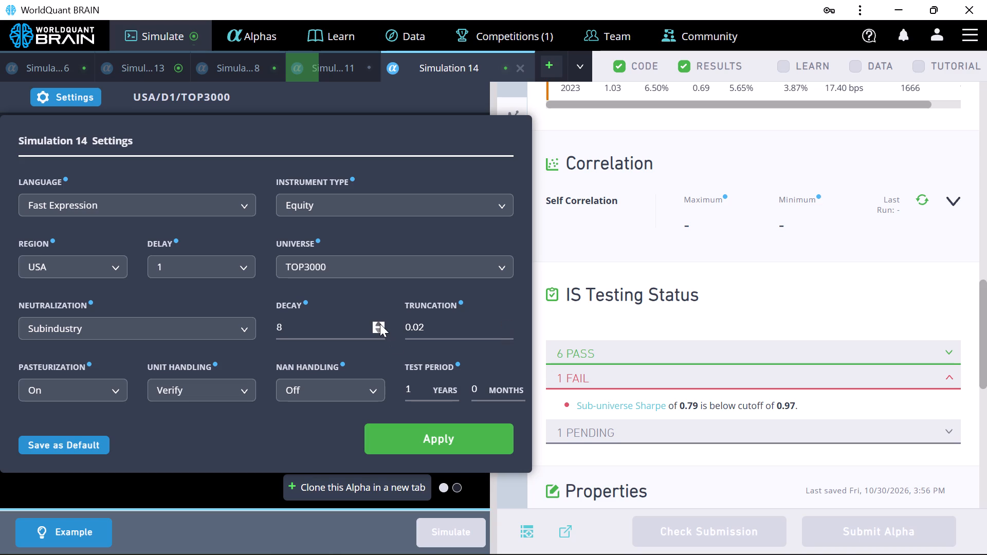
{"action": "left_click", "coordinate": [380, 324]}
{"action": "left_click", "coordinate": [380, 324]}
{"action": "left_click", "coordinate": [433, 457]}
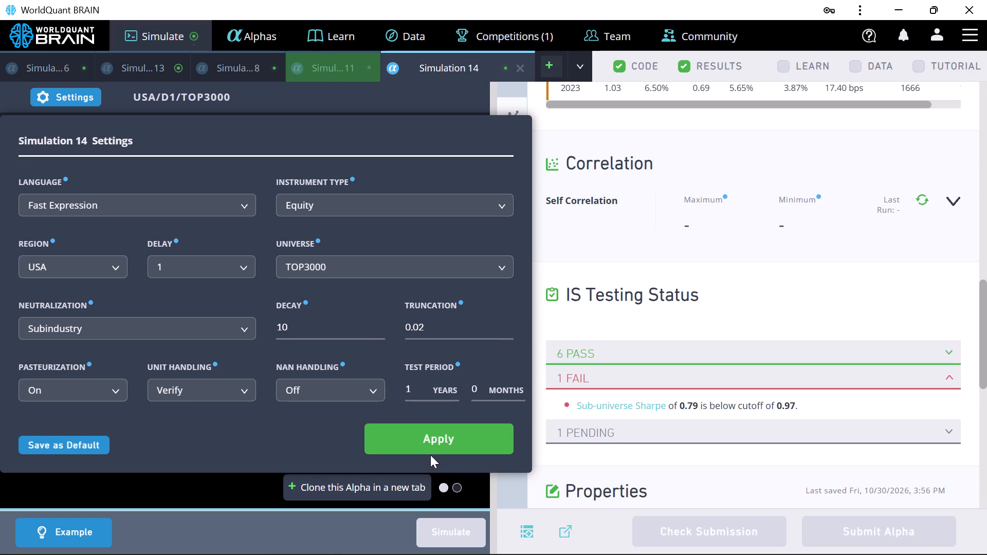
{"action": "left_click", "coordinate": [431, 435]}
{"action": "left_click", "coordinate": [460, 523]}
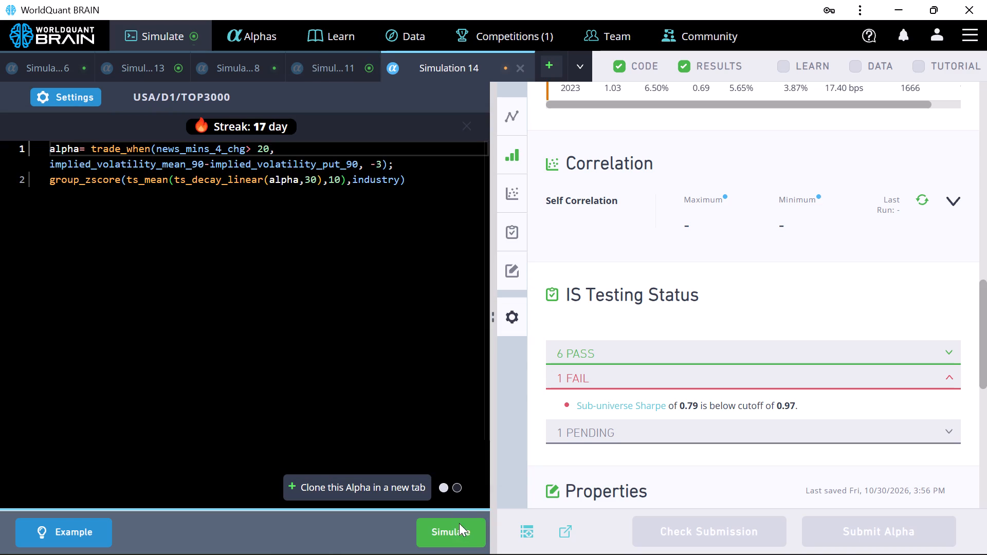
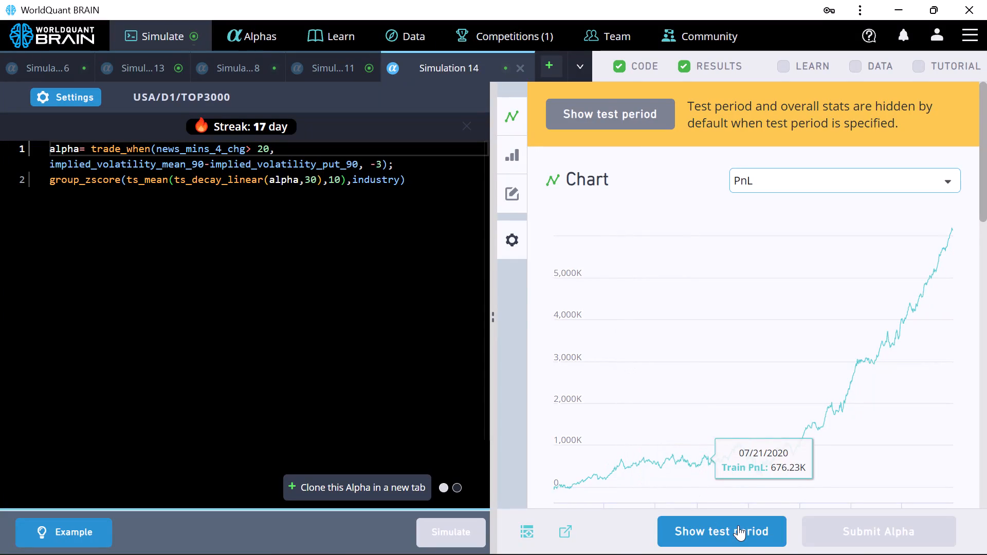
Reveal Simulation 14's test period results and expand the failed tests in its IS Testing Status.
{"action": "left_click", "coordinate": [738, 525]}
{"action": "scroll", "coordinate": [775, 269], "scroll_direction": "down", "scroll_amount": 4}
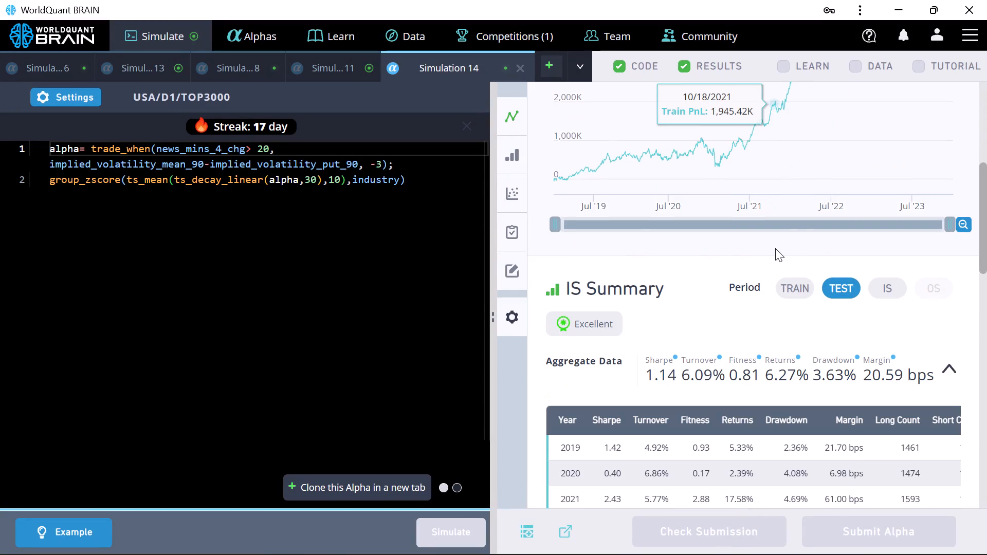
{"action": "scroll", "coordinate": [758, 131], "scroll_direction": "down", "scroll_amount": 6}
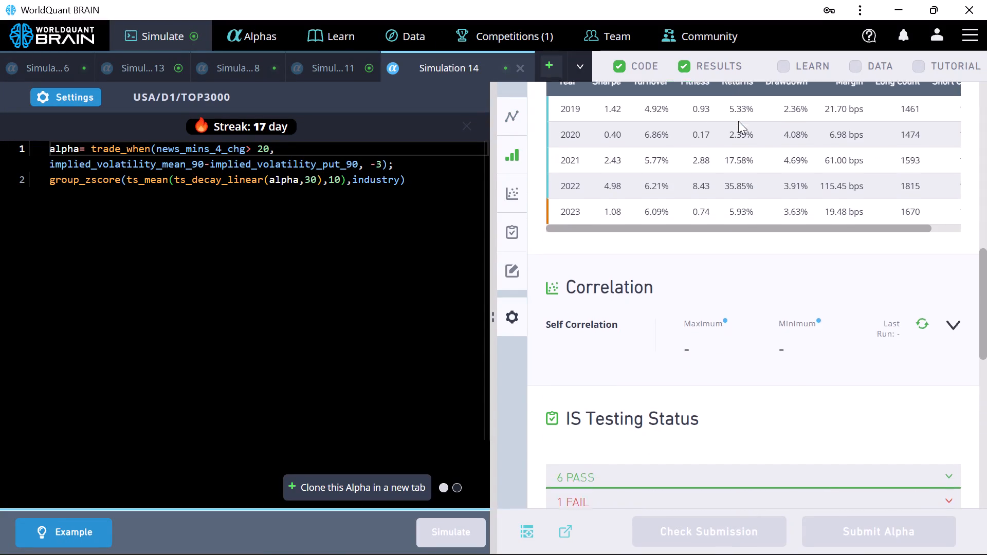
{"action": "scroll", "coordinate": [738, 121], "scroll_direction": "down", "scroll_amount": 2}
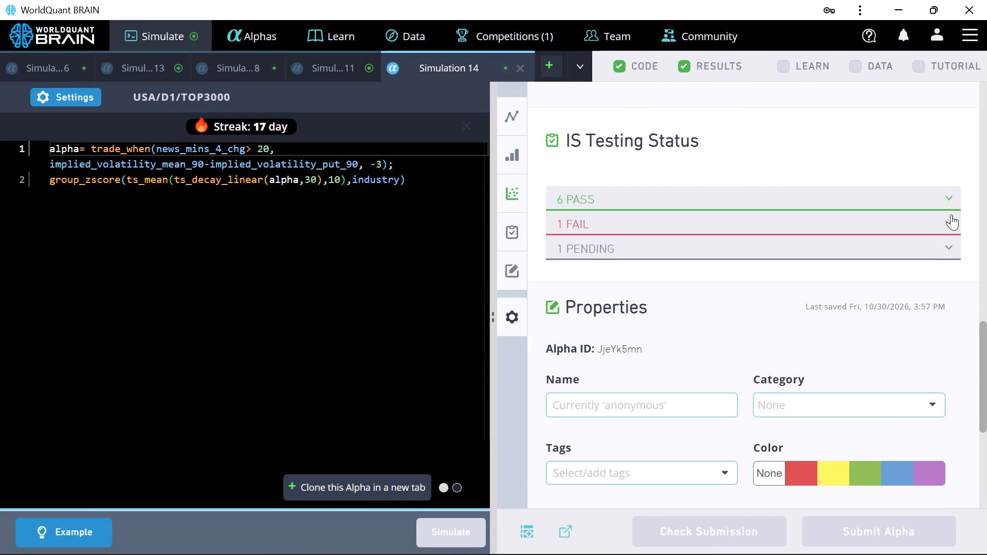
{"action": "left_click", "coordinate": [950, 217]}
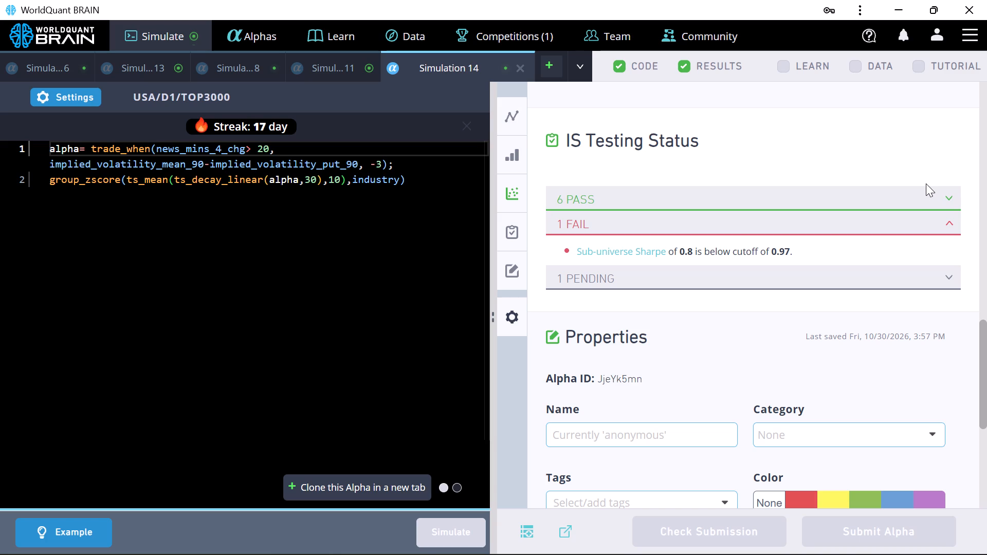
Set Simulation 14's decay to 15 and apply the settings.
{"action": "left_click", "coordinate": [62, 94]}
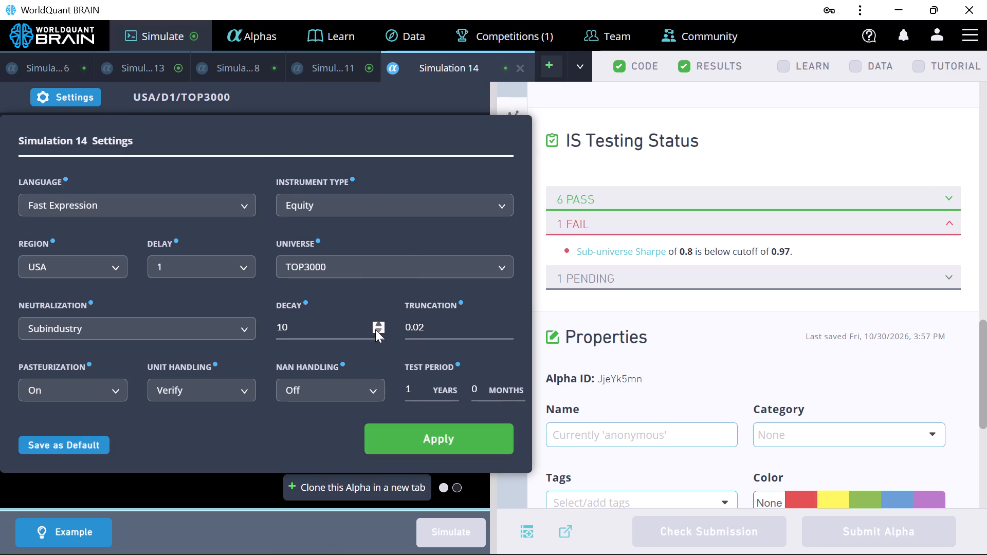
{"action": "triple_click", "coordinate": [378, 323]}
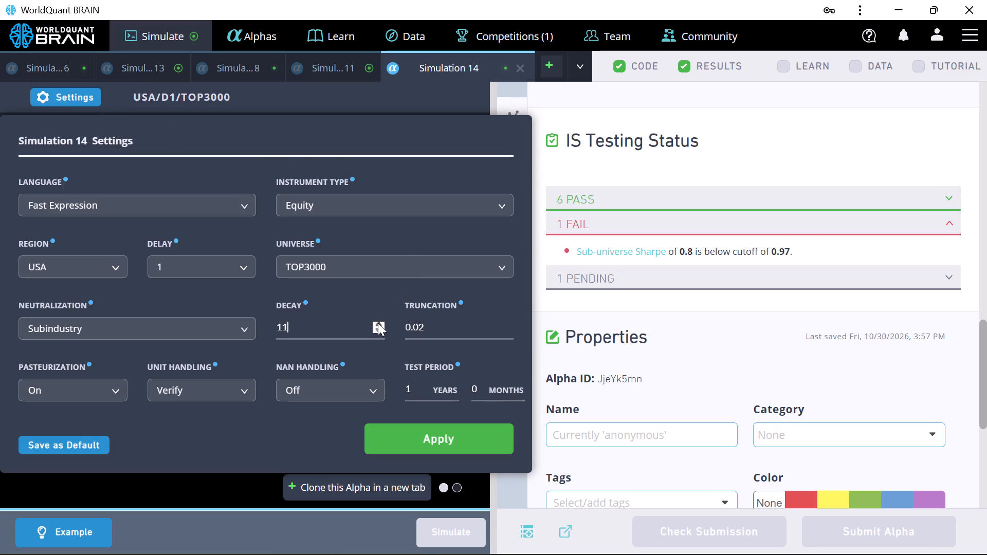
{"action": "left_click", "coordinate": [378, 323]}
{"action": "left_click", "coordinate": [378, 323]}
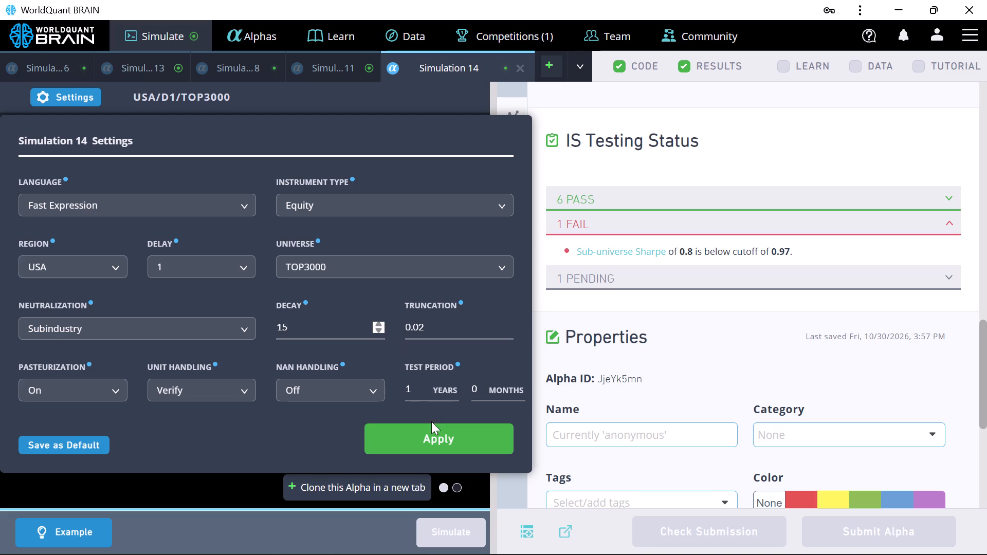
{"action": "left_click", "coordinate": [431, 428]}
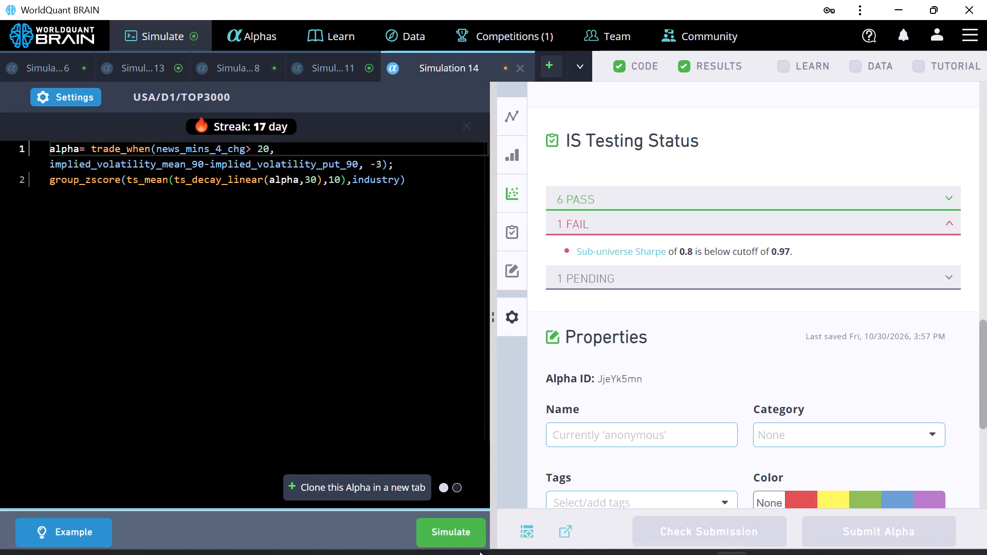
Run the self-correlation check on Simulation 14's existing results.
{"action": "scroll", "coordinate": [921, 188], "scroll_direction": "up", "scroll_amount": 3}
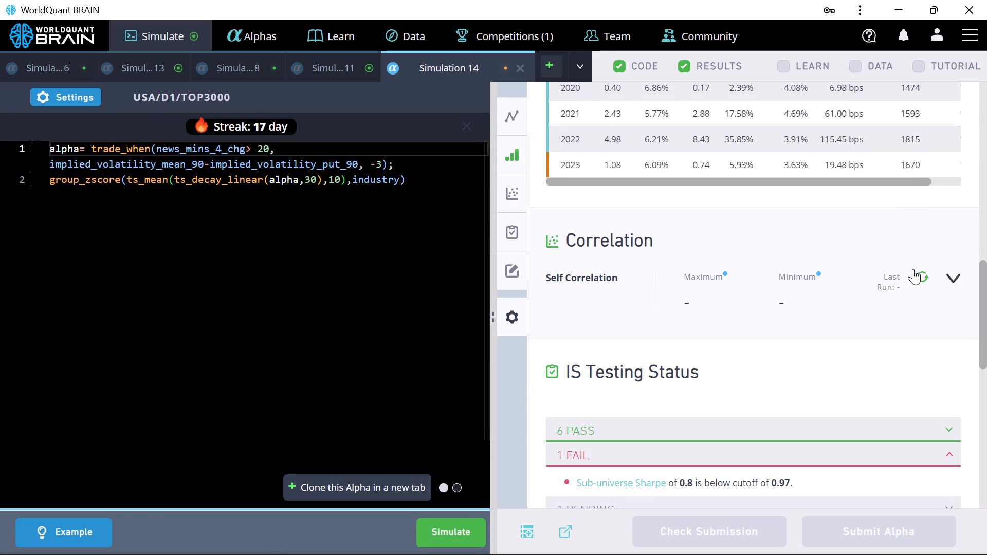
{"action": "left_click", "coordinate": [923, 268]}
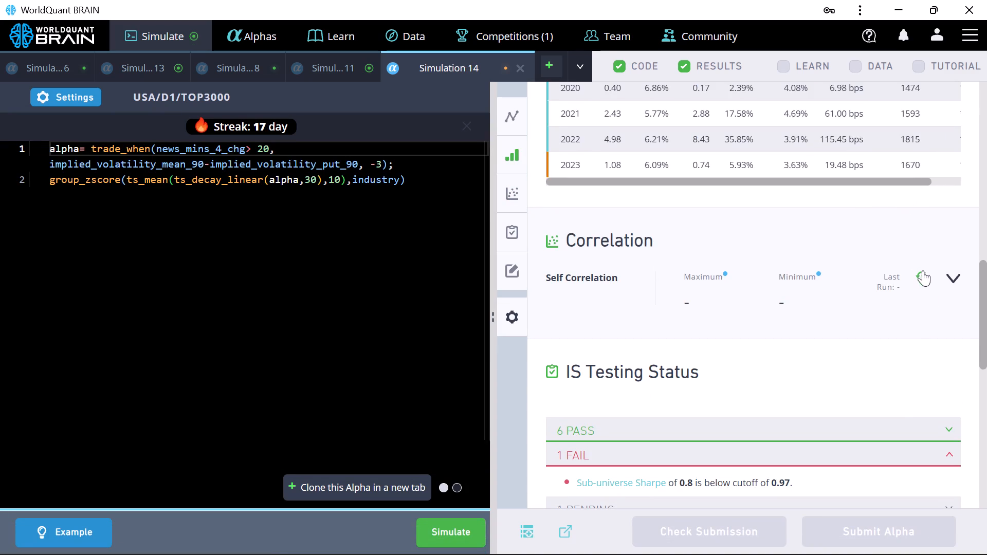
{"action": "left_click", "coordinate": [922, 280]}
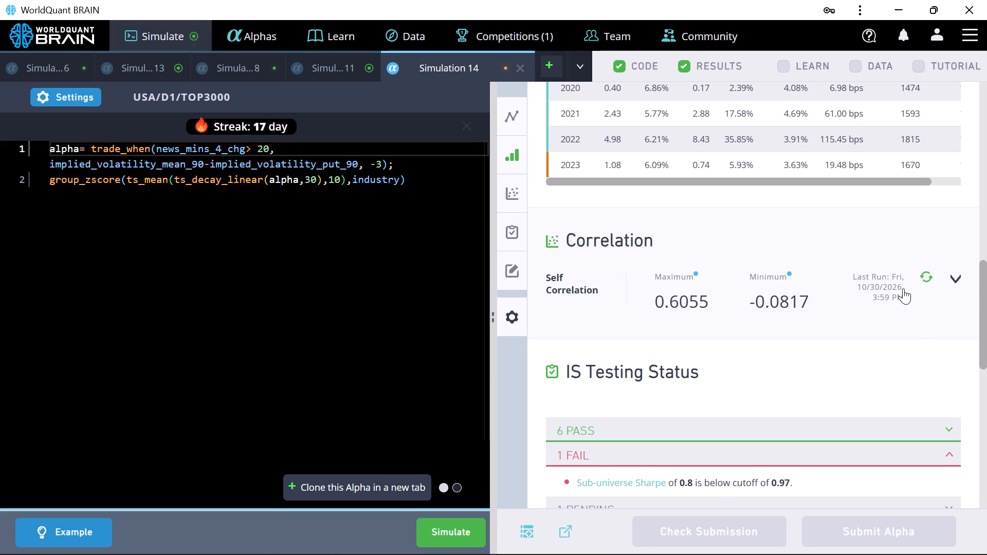
Rerun Simulation 14 with the newly applied settings.
{"action": "left_click", "coordinate": [463, 535]}
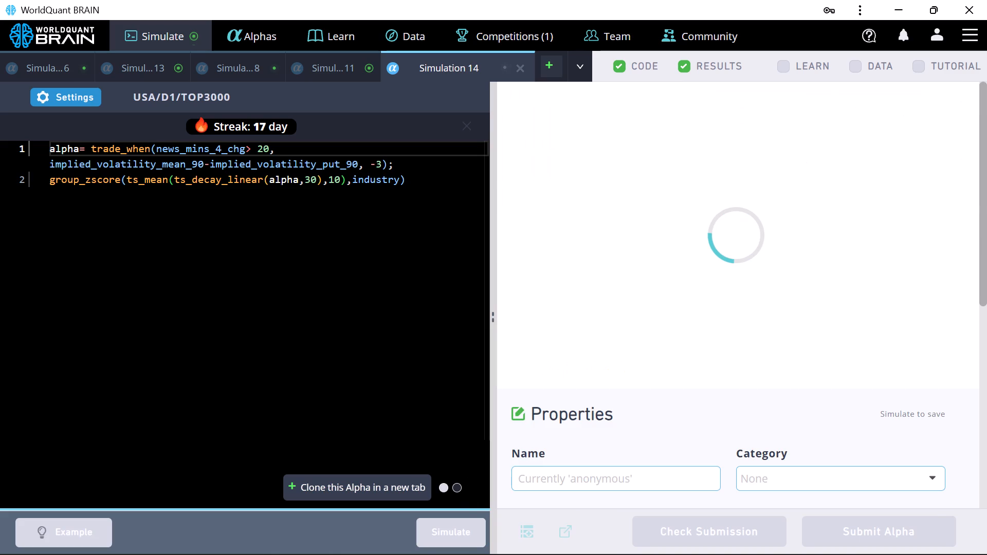
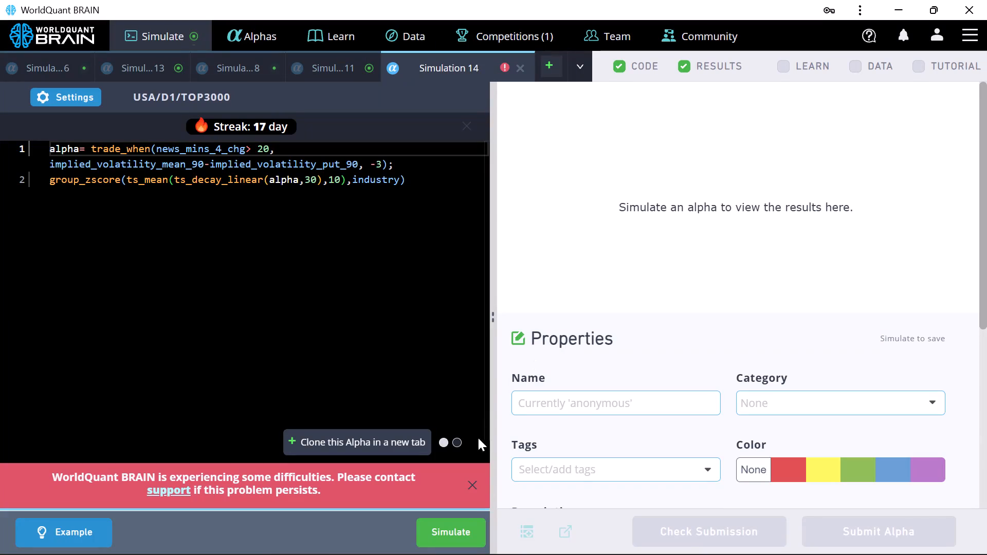
Start the simulation of the Simulation 14 alpha again with its current code and settings.
{"action": "left_click", "coordinate": [469, 535]}
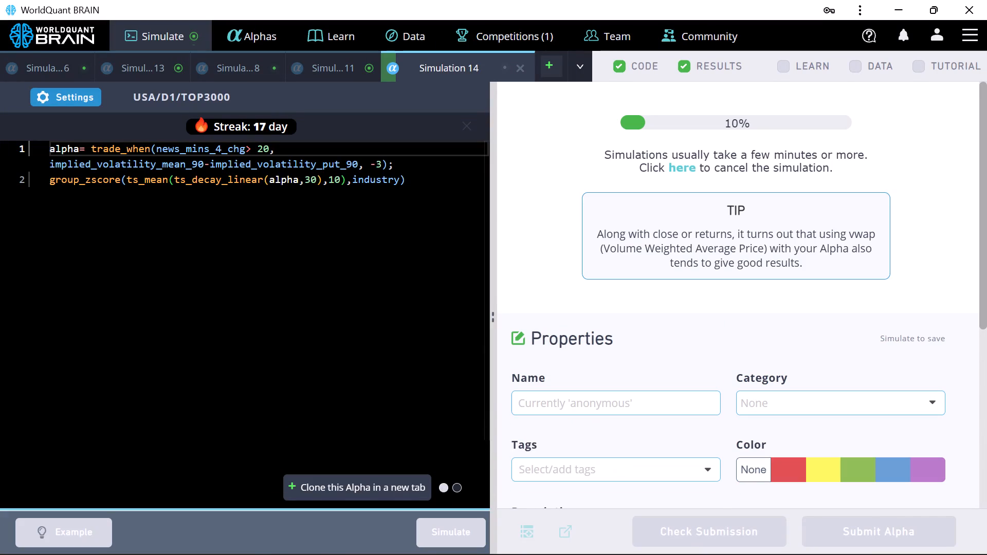
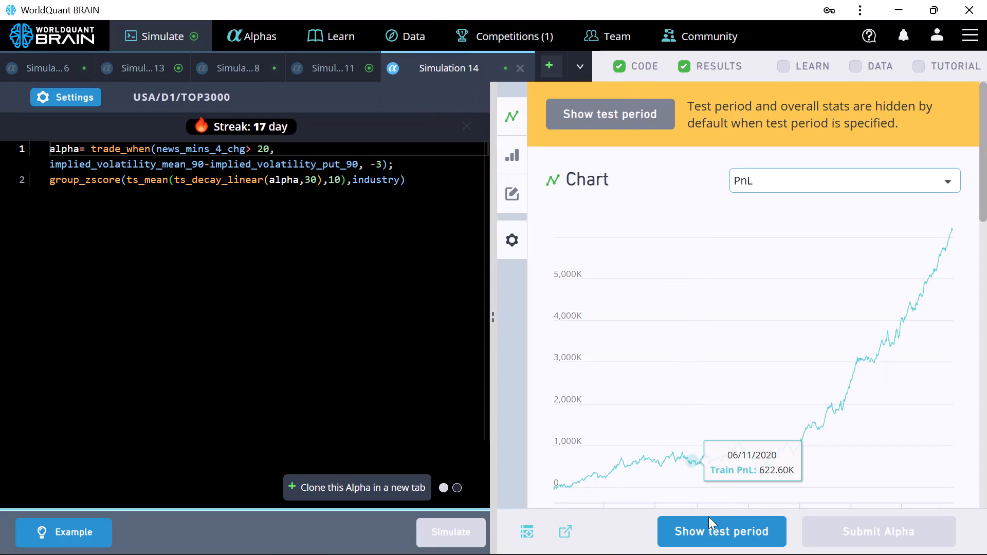
Show the test period results of the Simulation 14 alpha and examine its yearly statistics and the failed IS test.
{"action": "left_click", "coordinate": [710, 527]}
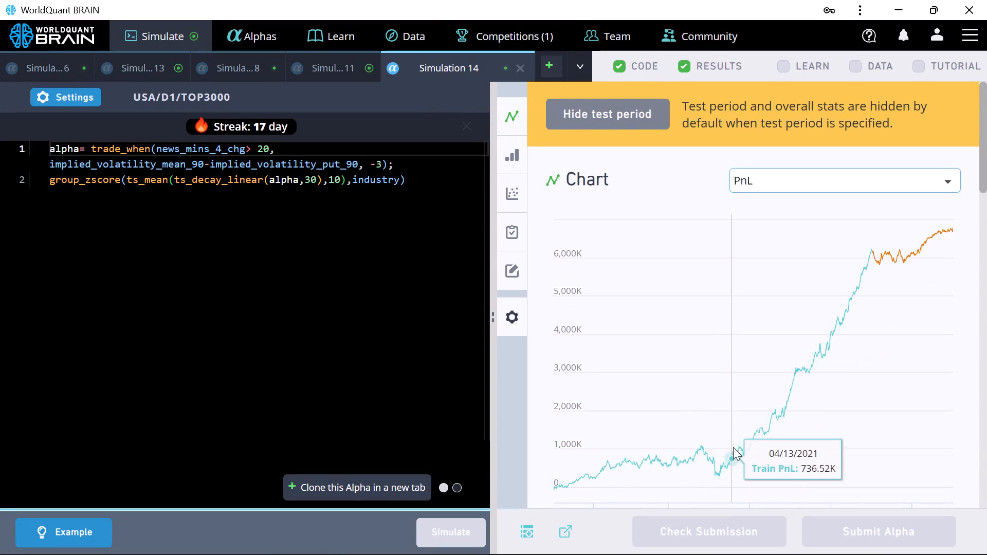
{"action": "scroll", "coordinate": [734, 415], "scroll_direction": "down", "scroll_amount": 7}
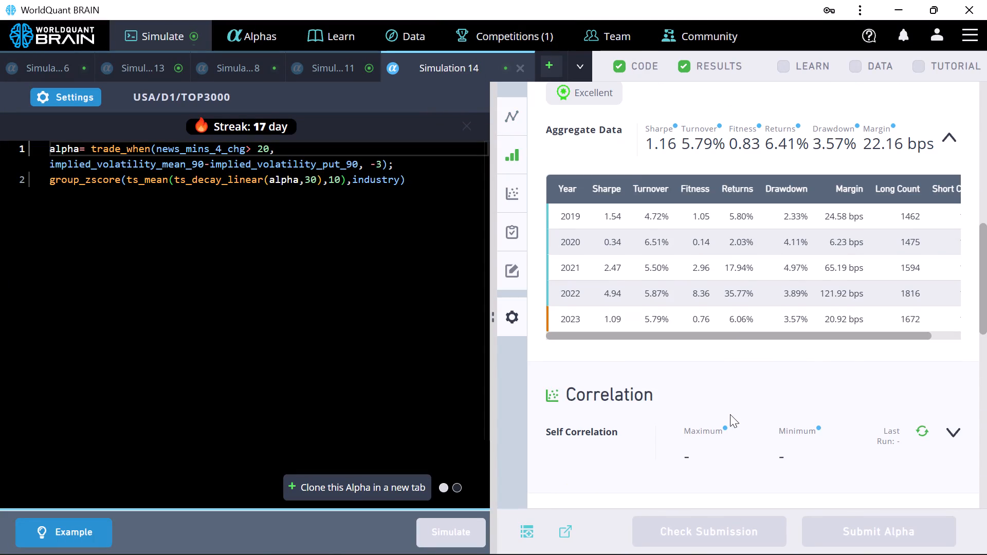
{"action": "scroll", "coordinate": [769, 414], "scroll_direction": "down", "scroll_amount": 3}
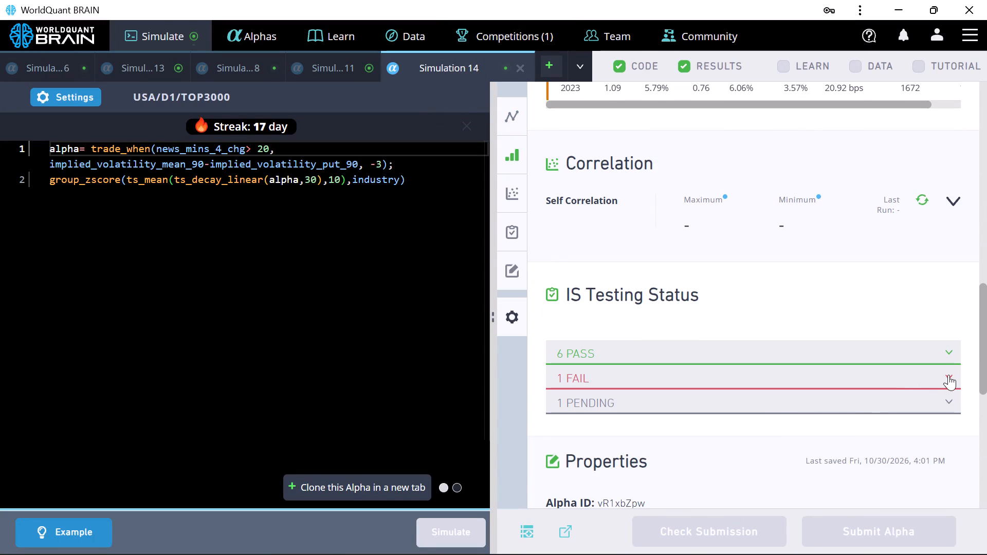
{"action": "left_click", "coordinate": [951, 376]}
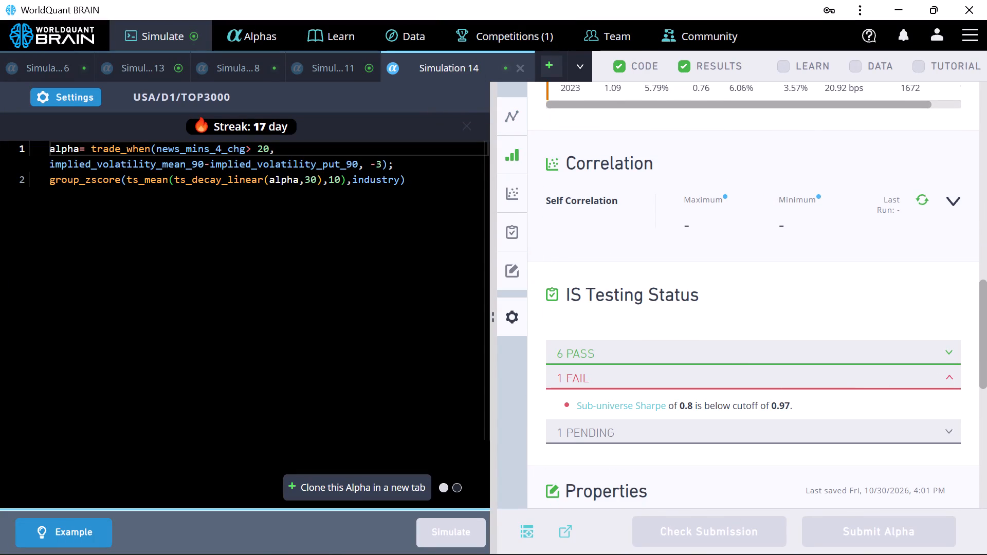
Set the Simulation 14 test period to 0 years and truncation to 0.01, apply the settings and simulate the alpha.
{"action": "left_click", "coordinate": [92, 99]}
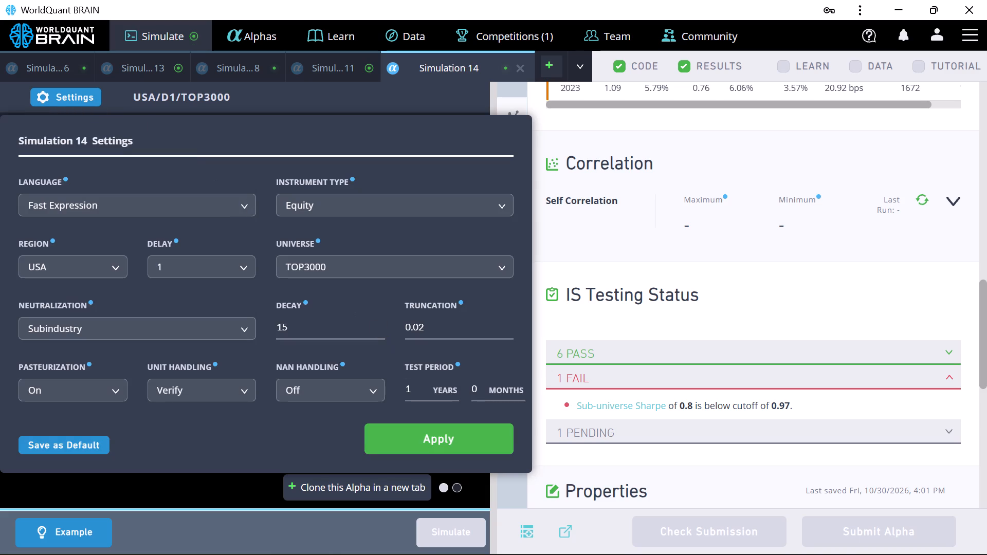
{"action": "left_click", "coordinate": [418, 388]}
{"action": "key", "text": "BackSpace"}
{"action": "key", "text": "0"}
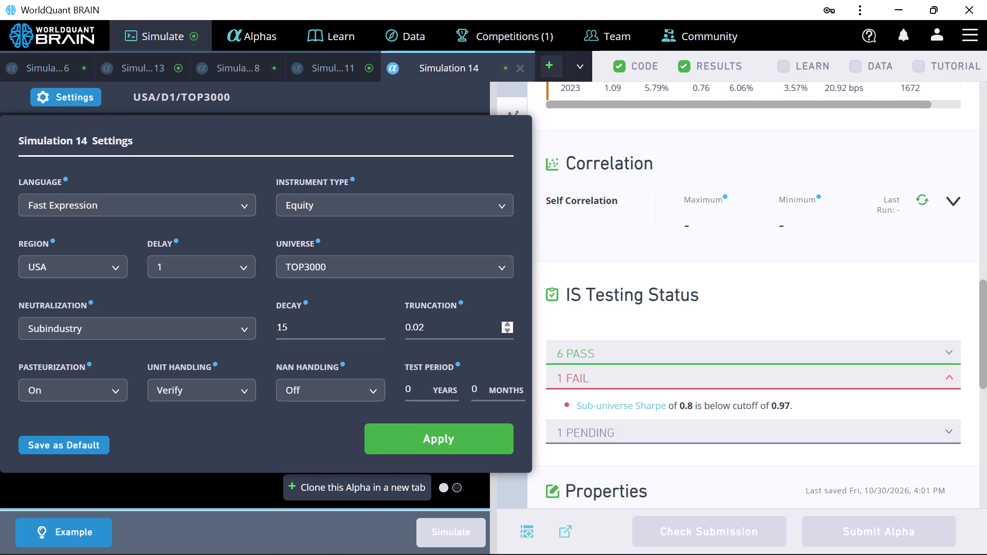
{"action": "left_click", "coordinate": [507, 331]}
{"action": "left_click", "coordinate": [457, 432]}
{"action": "left_click", "coordinate": [468, 529]}
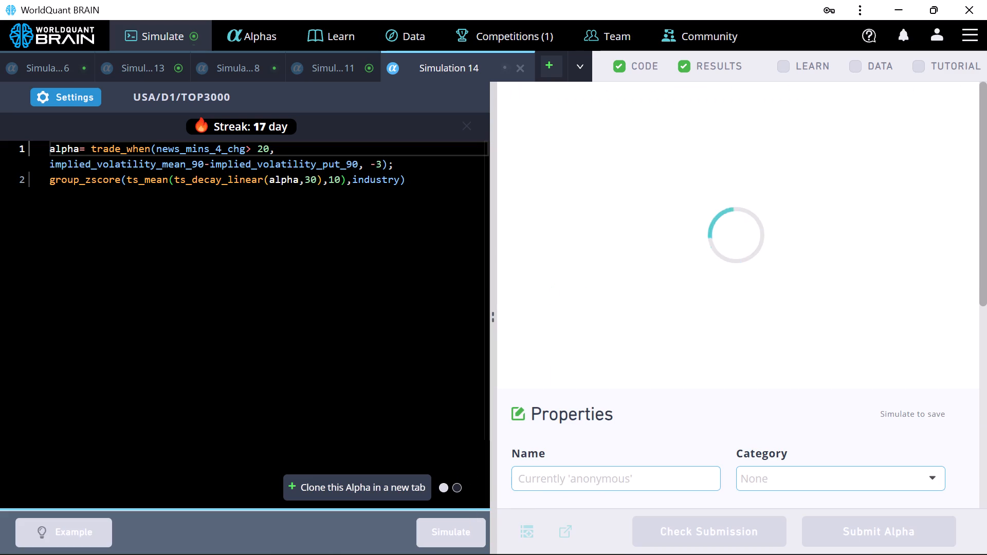
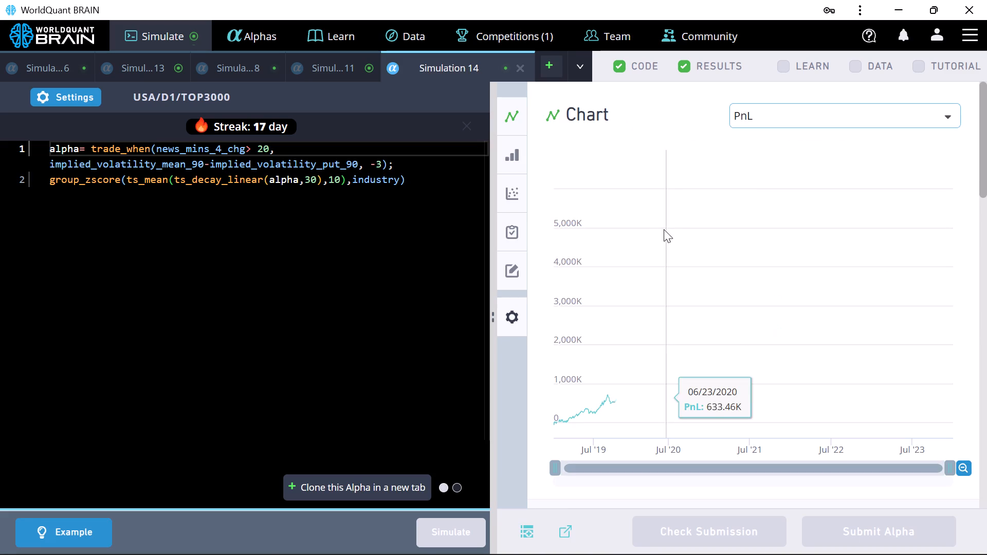
Examine the Simulation 14 yearly statistics and expand the failed test in its IS testing status.
{"action": "scroll", "coordinate": [688, 237], "scroll_direction": "down", "scroll_amount": 6}
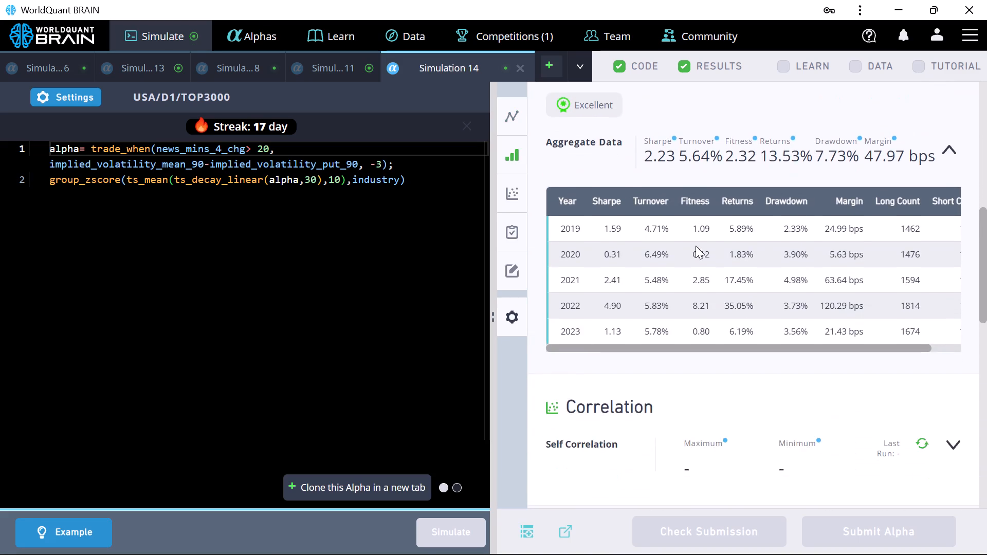
{"action": "scroll", "coordinate": [696, 246], "scroll_direction": "down", "scroll_amount": 4}
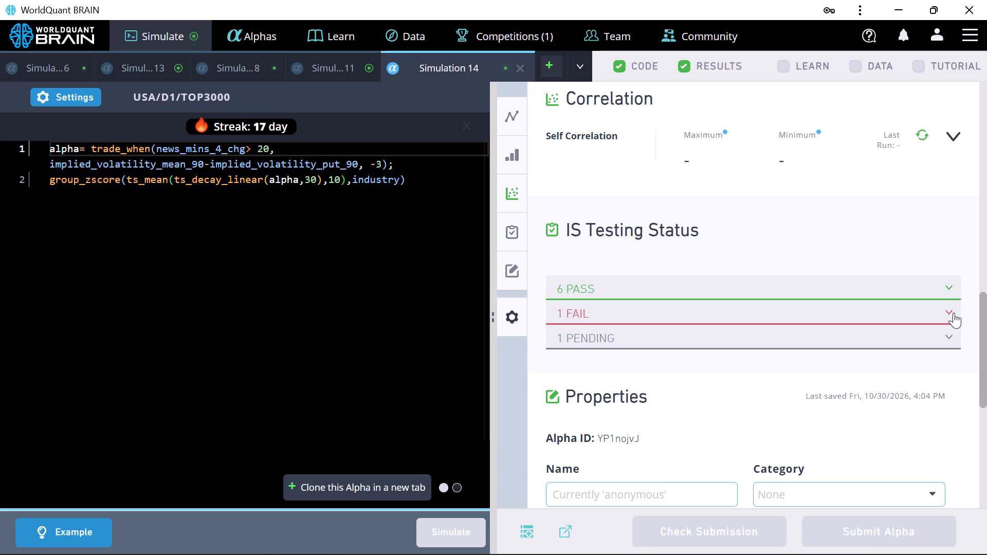
{"action": "left_click", "coordinate": [954, 312]}
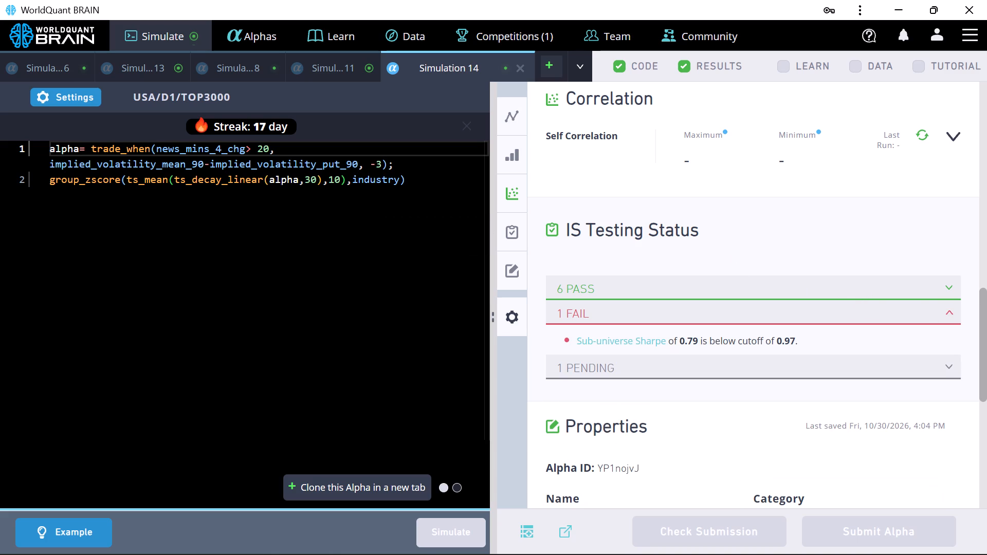
Adjust the Simulation 14 settings to a decay of 16 and a truncation of 0.01.
{"action": "left_click", "coordinate": [93, 95]}
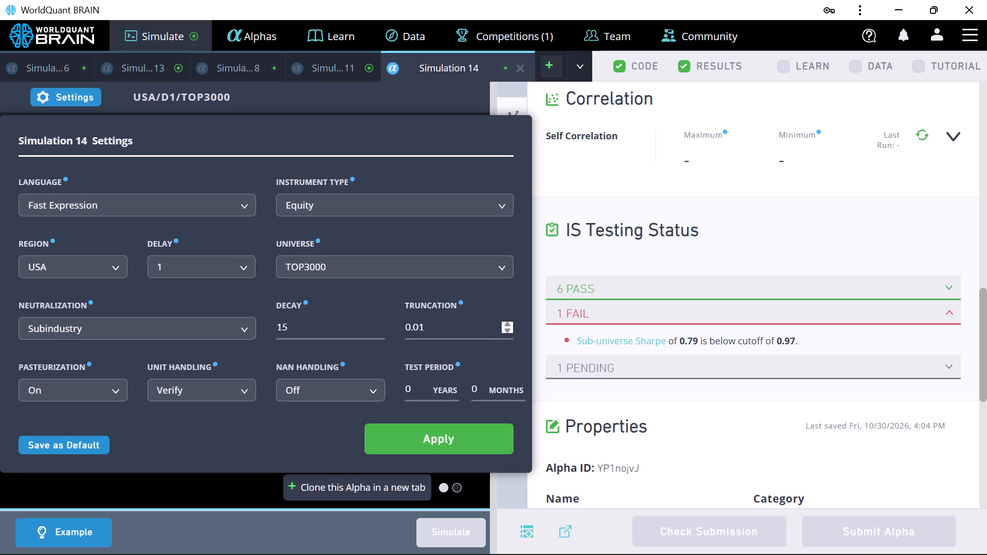
{"action": "left_click", "coordinate": [507, 329]}
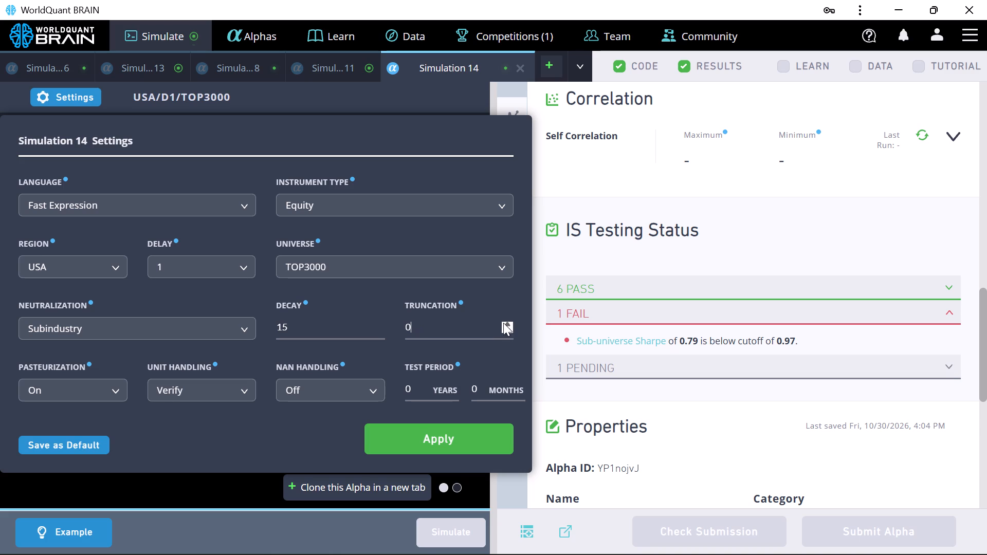
{"action": "double_click", "coordinate": [506, 323]}
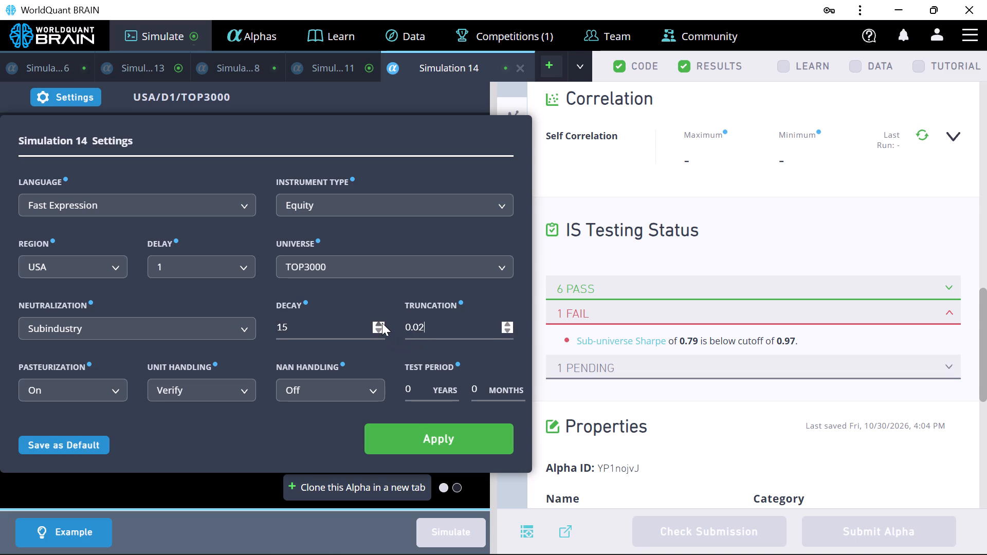
{"action": "double_click", "coordinate": [383, 322]}
{"action": "left_click", "coordinate": [385, 322]}
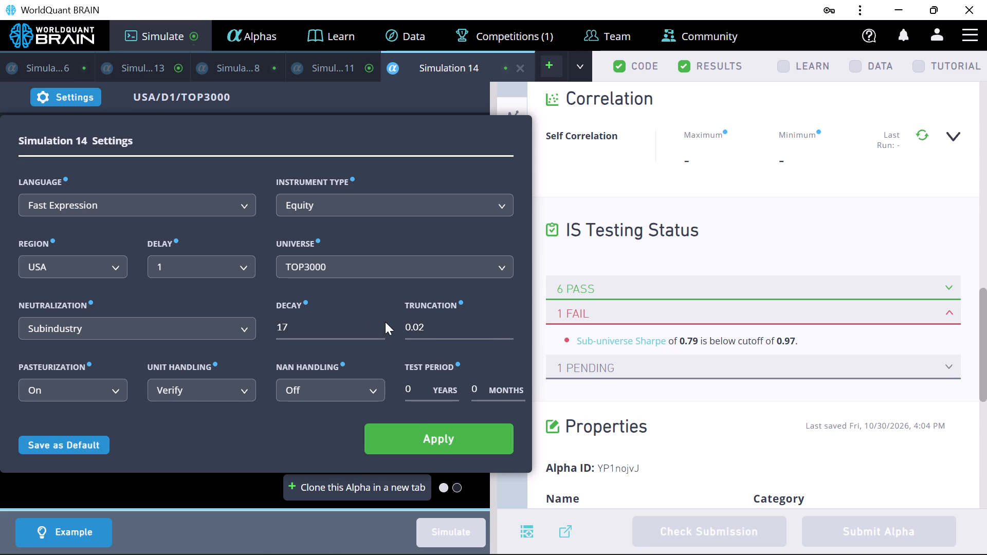
{"action": "left_click", "coordinate": [385, 322]}
{"action": "left_click", "coordinate": [506, 330]}
{"action": "left_click", "coordinate": [507, 329]}
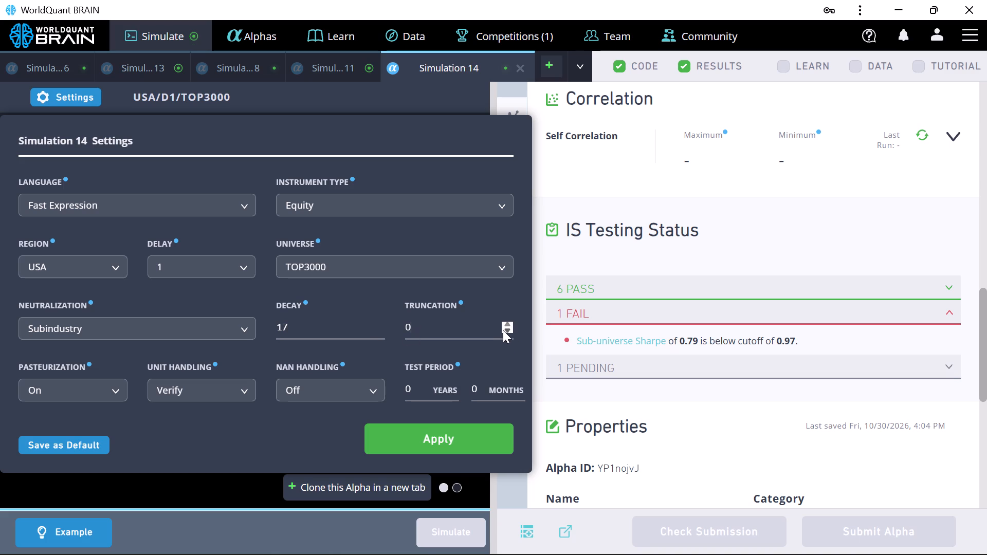
{"action": "left_click", "coordinate": [507, 322]}
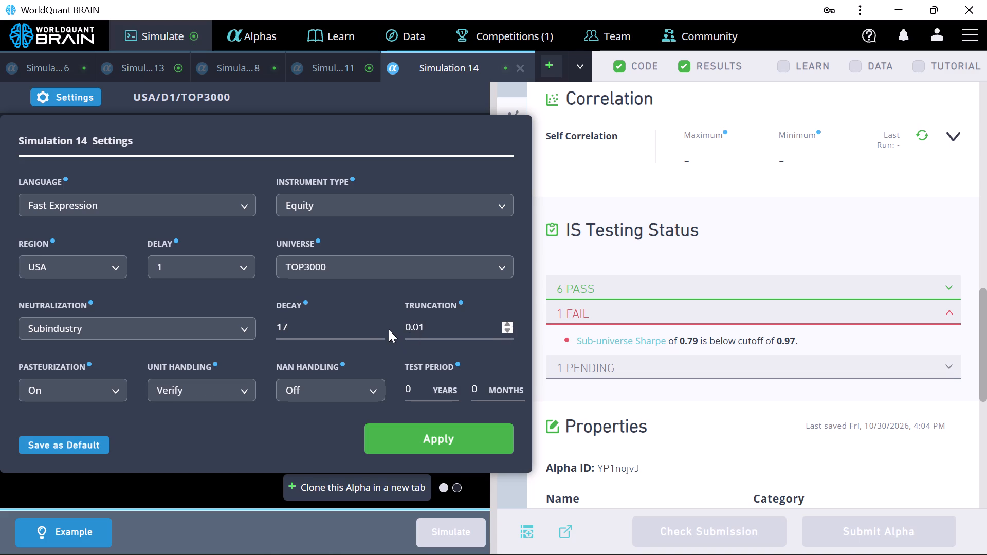
{"action": "left_click", "coordinate": [380, 327]}
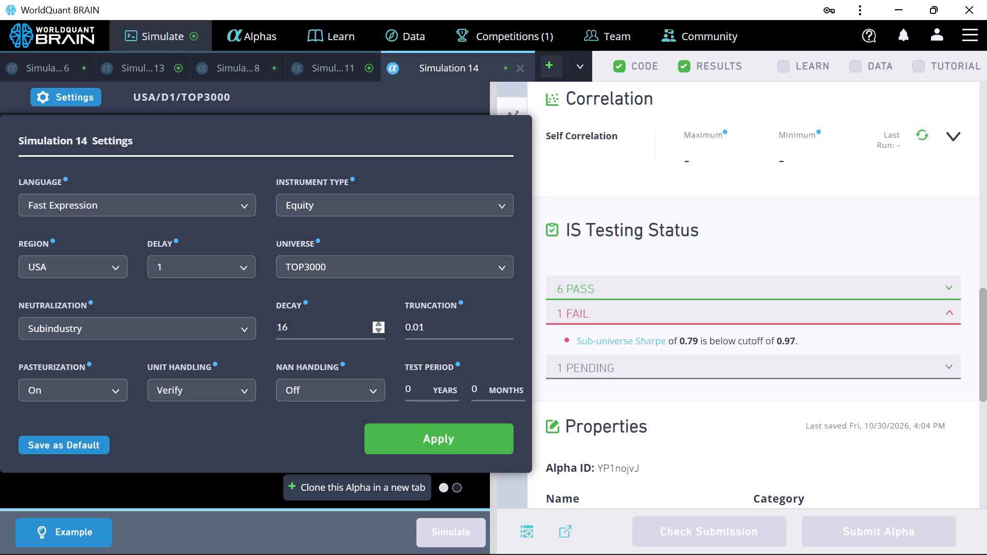
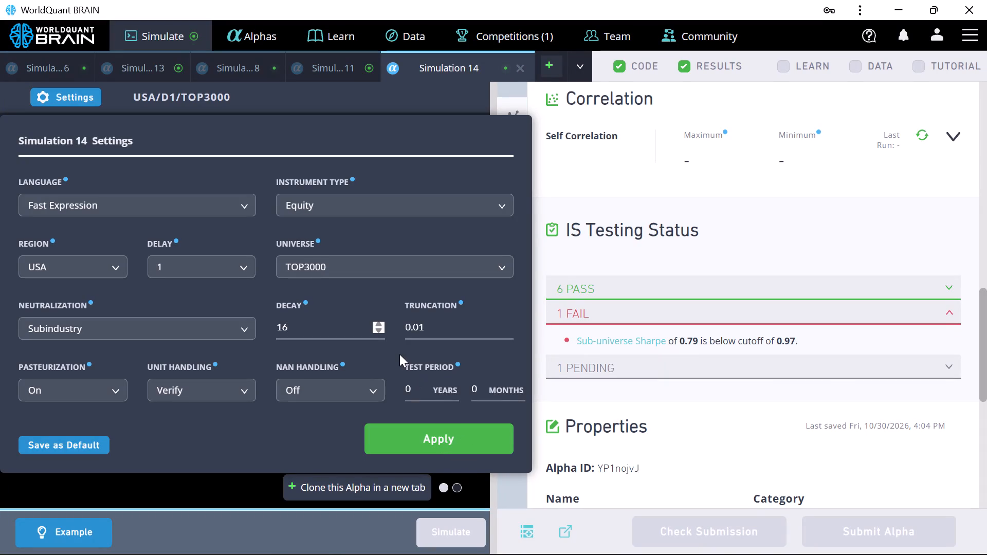
Lower the Simulation 14 decay to 10, apply the settings and rerun the simulation.
{"action": "triple_click", "coordinate": [376, 331]}
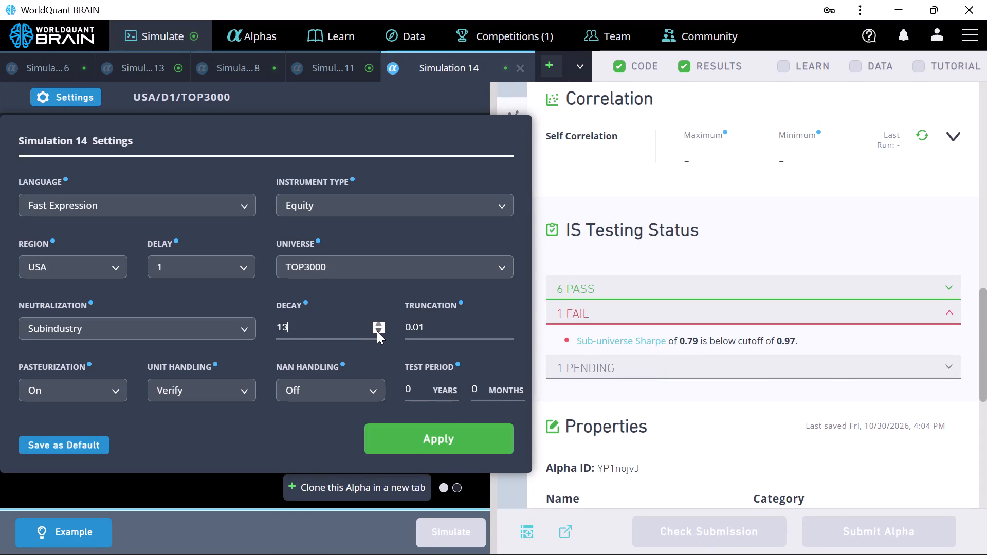
{"action": "triple_click", "coordinate": [377, 331]}
{"action": "left_click", "coordinate": [378, 331]}
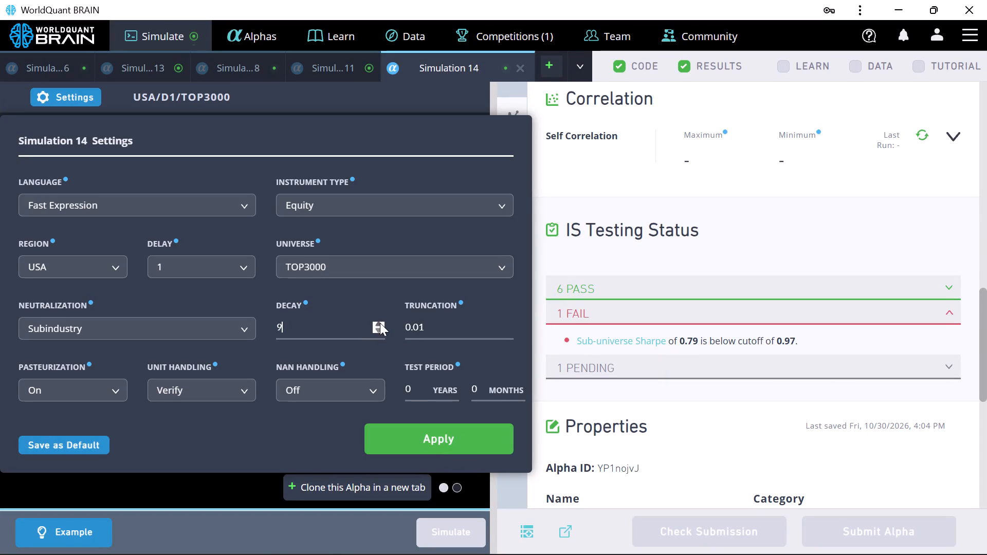
{"action": "left_click", "coordinate": [380, 323]}
{"action": "left_click", "coordinate": [459, 440]}
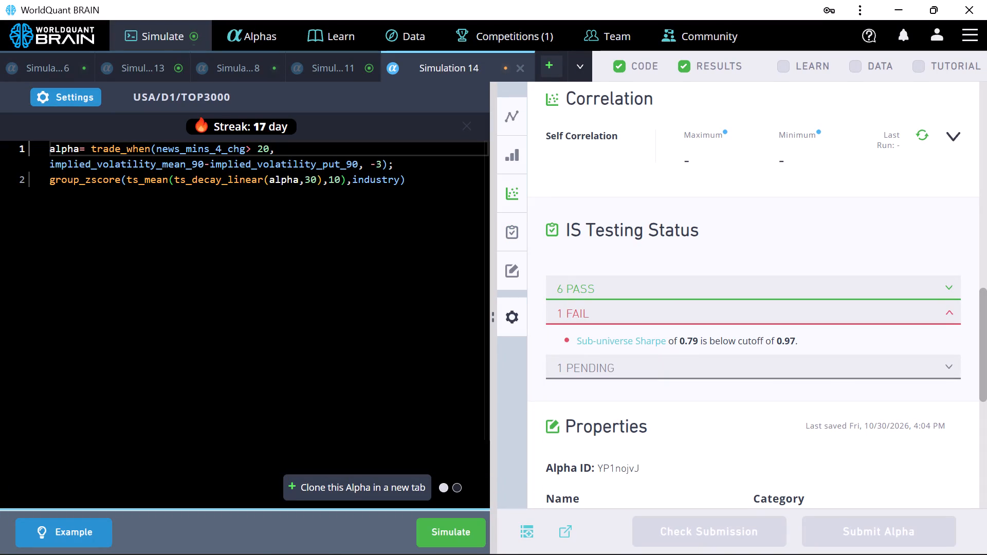
{"action": "left_click", "coordinate": [473, 526]}
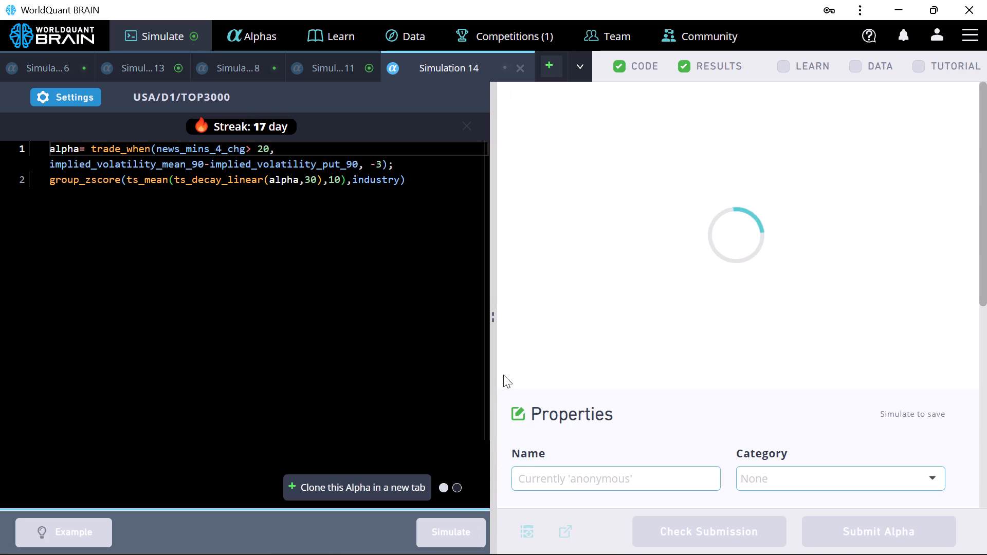
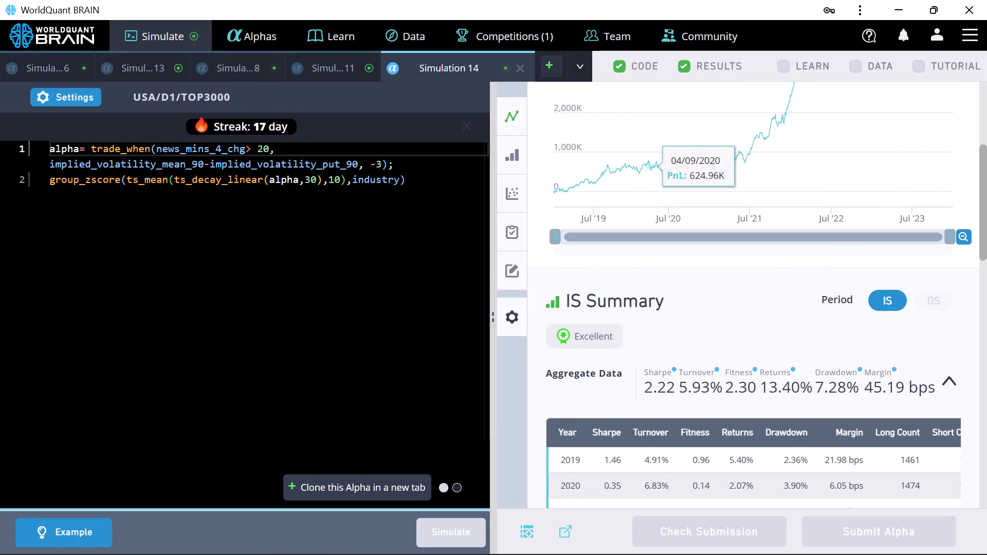
Expand the failed tests in the IS Testing Status of Simulation 14 to examine the cause.
{"action": "scroll", "coordinate": [855, 271], "scroll_direction": "down", "scroll_amount": 6}
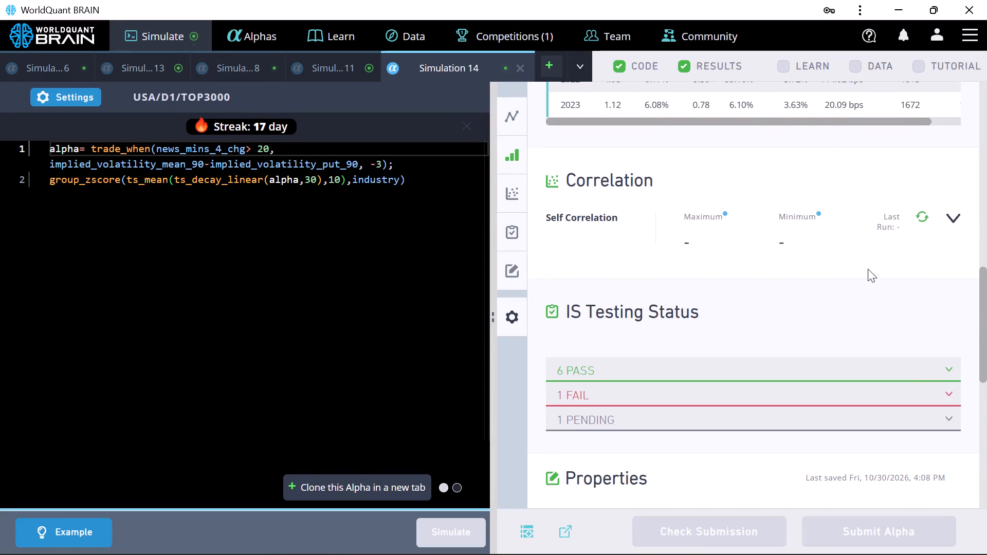
{"action": "left_click", "coordinate": [953, 391]}
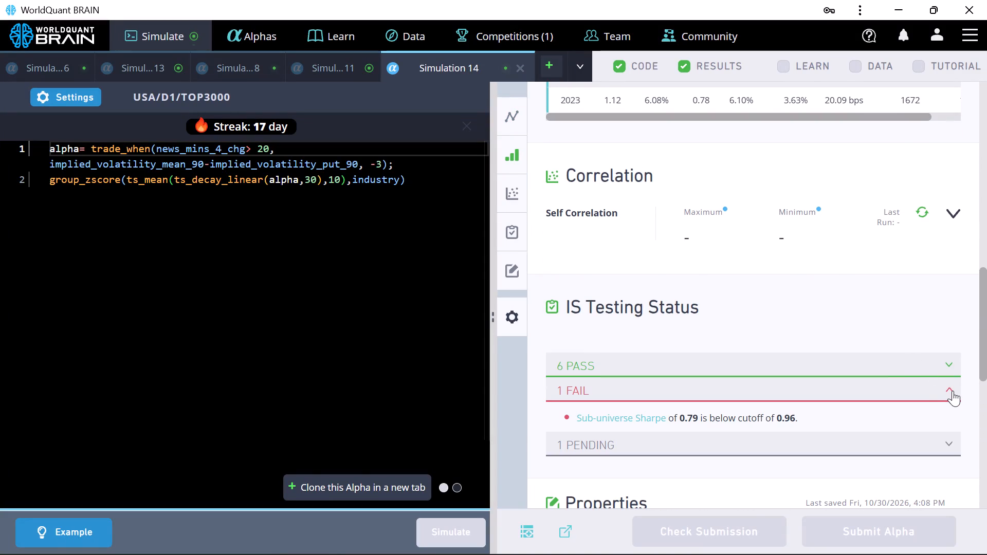
Lower the Simulation 14 decay to 5, apply the settings and rerun the simulation.
{"action": "left_click", "coordinate": [62, 107]}
{"action": "left_click_drag", "start_coordinate": [59, 101], "coordinate": [59, 88]}
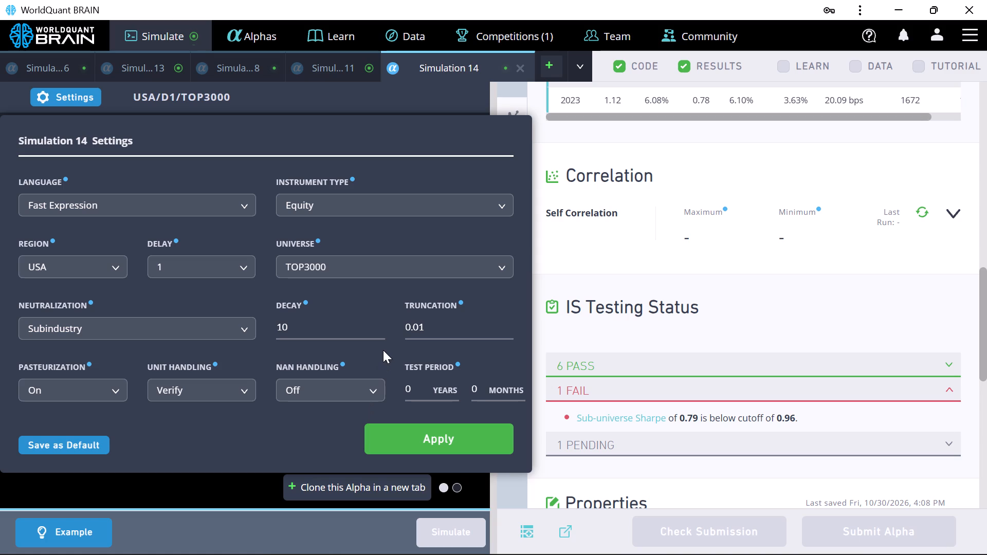
{"action": "triple_click", "coordinate": [379, 330]}
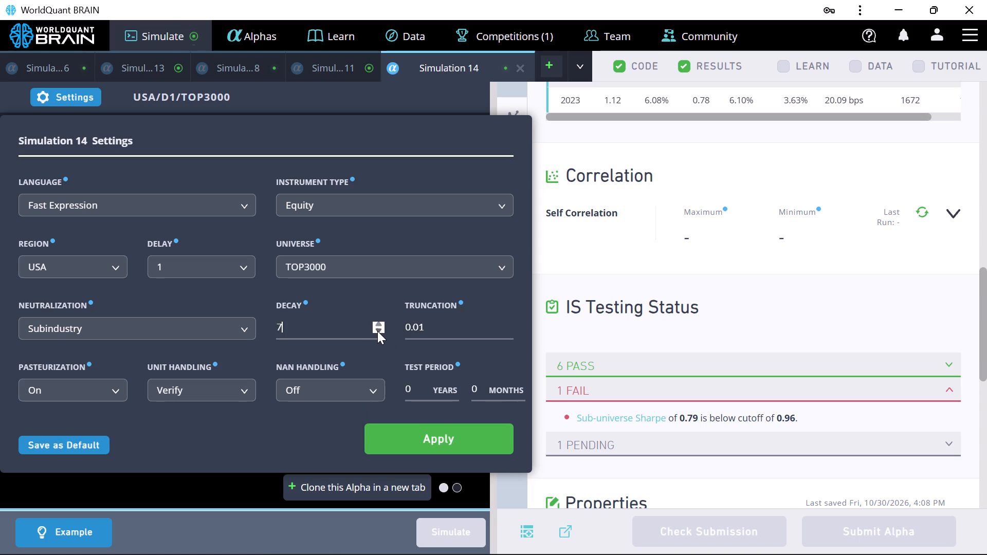
{"action": "left_click_drag", "start_coordinate": [377, 331], "coordinate": [375, 323]}
{"action": "left_click", "coordinate": [374, 328]}
{"action": "left_click", "coordinate": [396, 453]}
{"action": "left_click", "coordinate": [429, 532]}
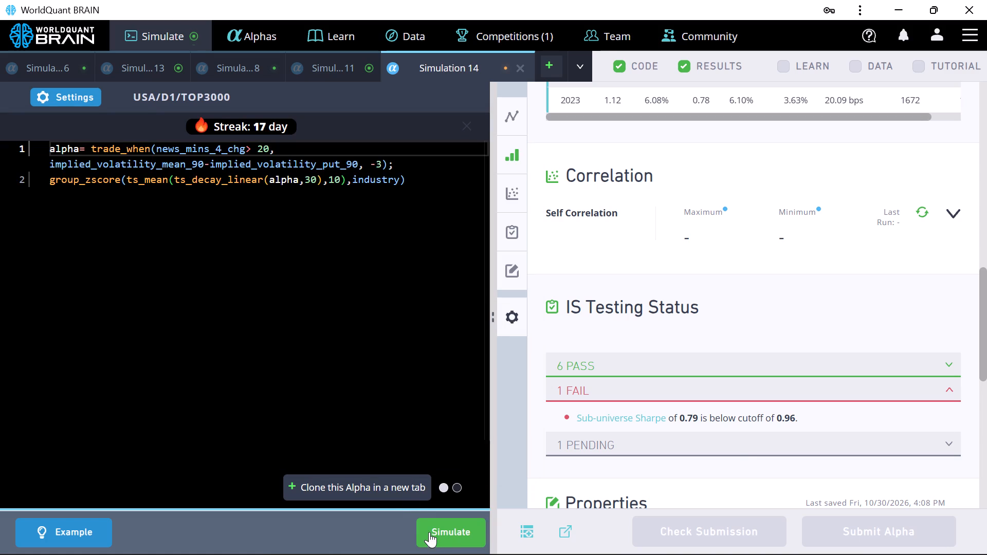
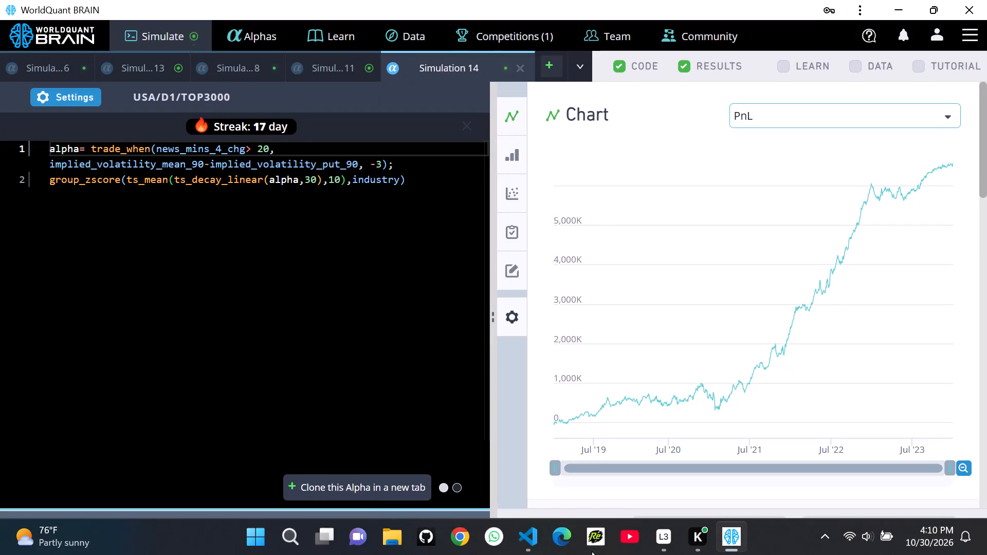
Examine the failed test in the IS Testing Status of the rerun Simulation 14, collapsing its details when done.
{"action": "scroll", "coordinate": [728, 376], "scroll_direction": "down", "scroll_amount": 1}
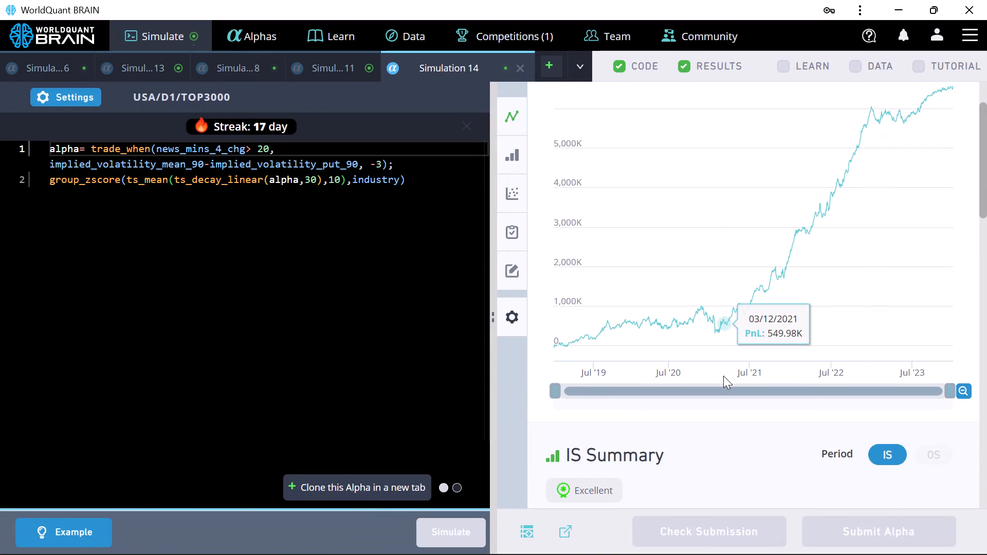
{"action": "scroll", "coordinate": [725, 376], "scroll_direction": "down", "scroll_amount": 7}
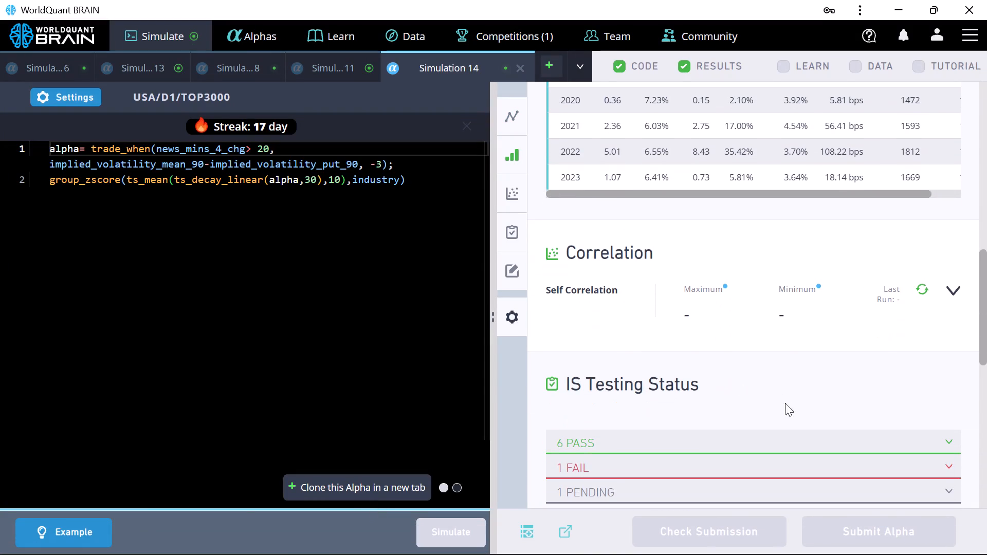
{"action": "left_click", "coordinate": [956, 469]}
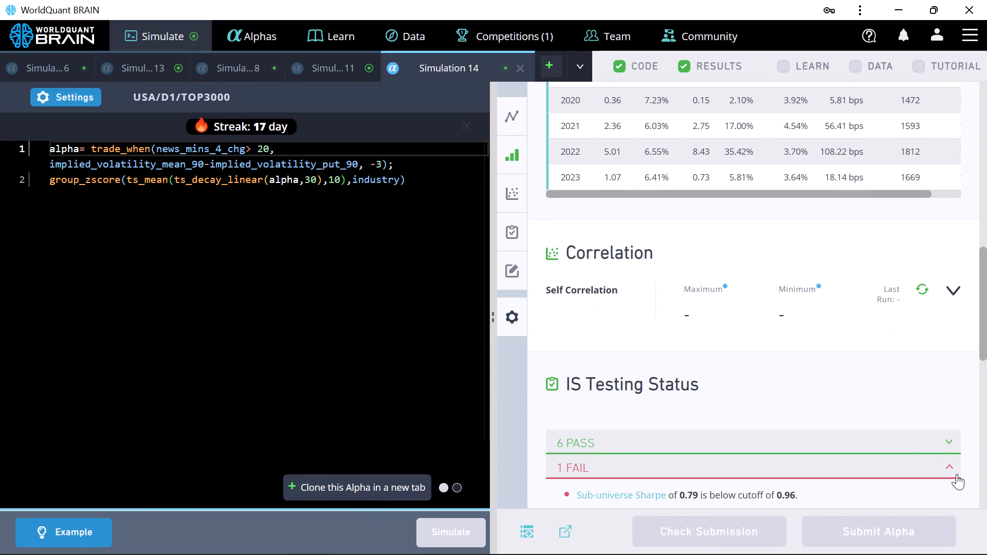
{"action": "left_click", "coordinate": [947, 465]}
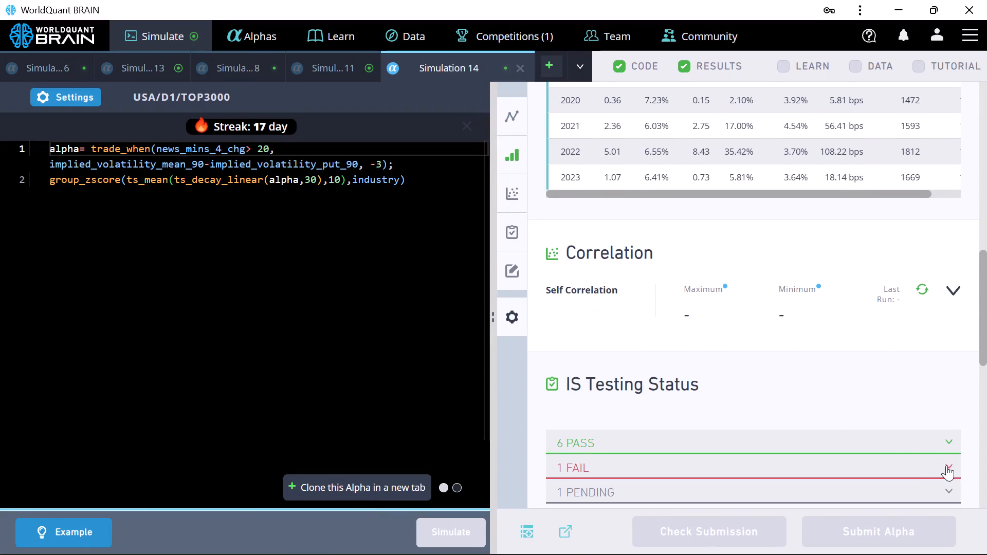
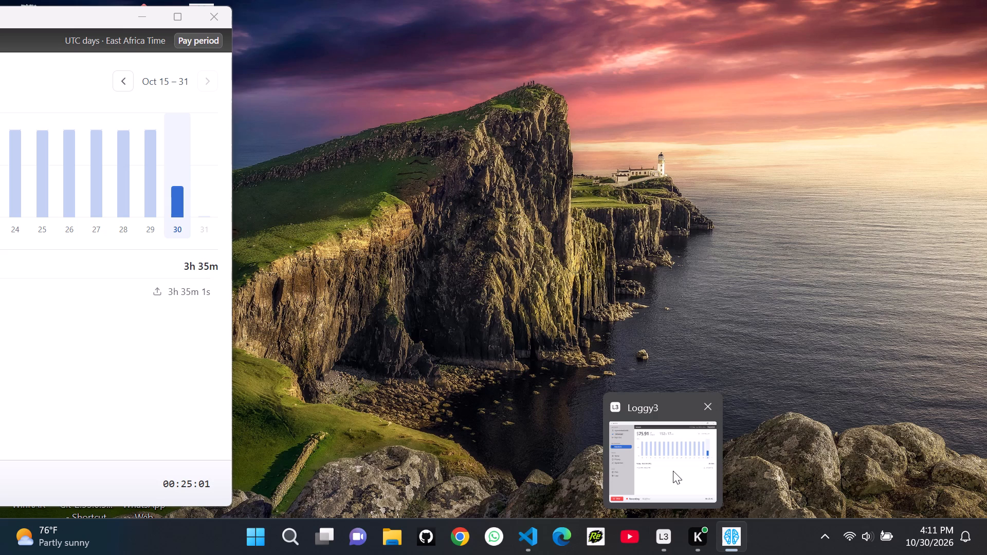
Switch to Loggy3, stop the current recording and start a new one, moving its window aside before returning to WorldQuant BRAIN.
{"action": "left_click", "coordinate": [669, 468]}
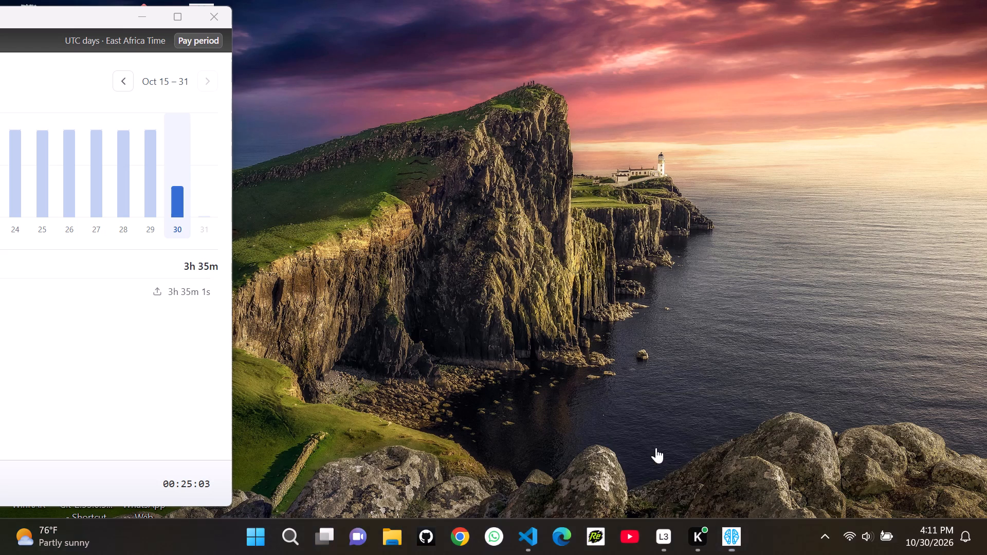
{"action": "left_click_drag", "start_coordinate": [69, 13], "coordinate": [288, 15]}
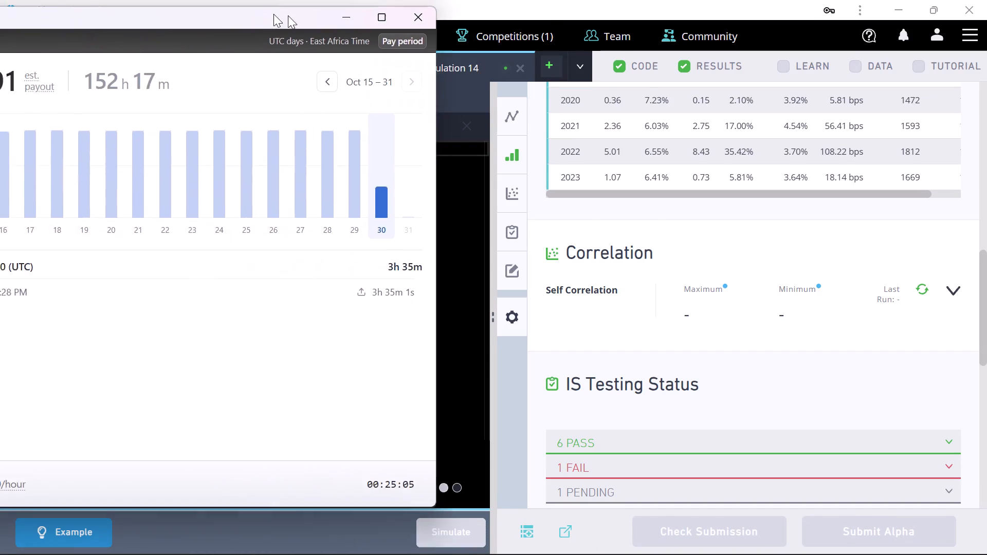
{"action": "left_click_drag", "start_coordinate": [288, 15], "coordinate": [464, 19]}
{"action": "left_click", "coordinate": [4, 491]}
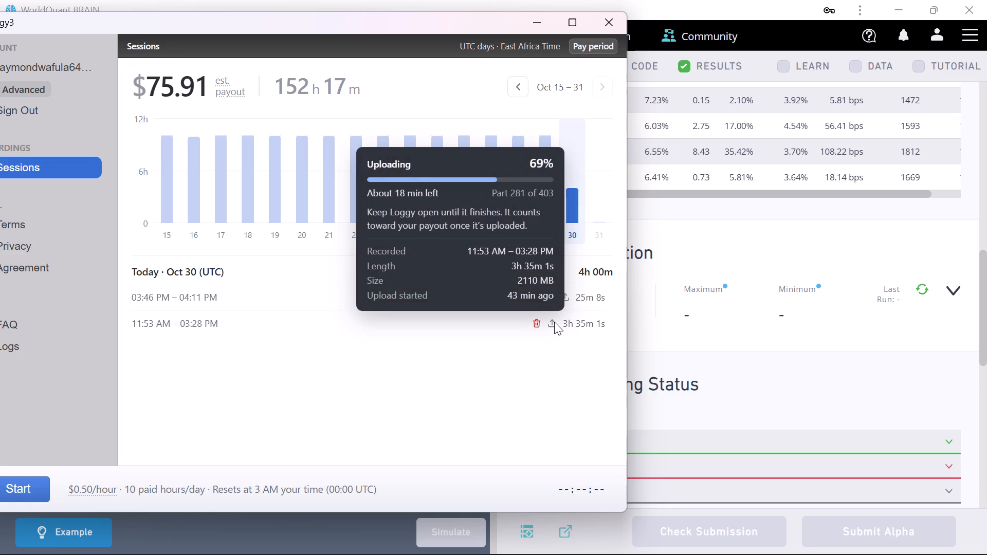
{"action": "left_click", "coordinate": [35, 484]}
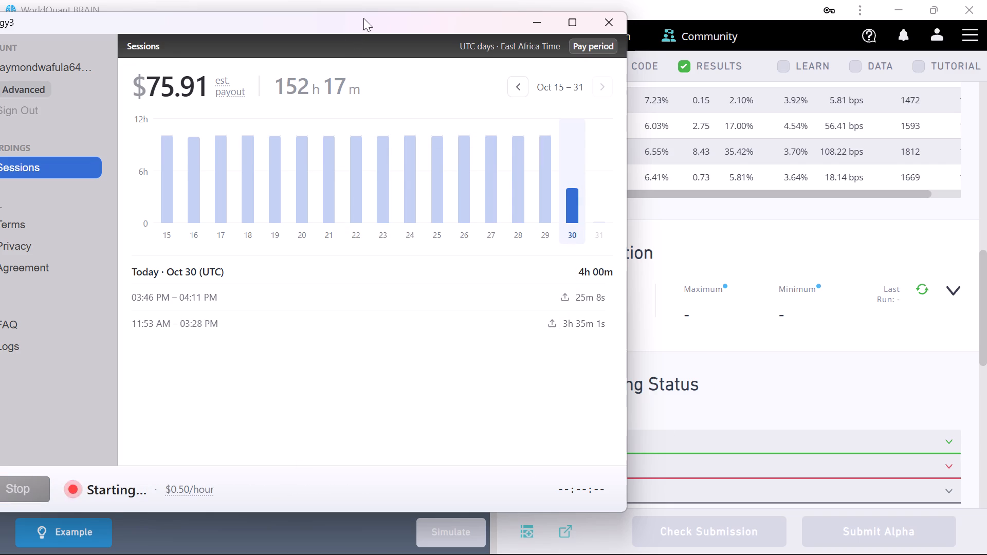
{"action": "left_click_drag", "start_coordinate": [363, 18], "coordinate": [65, 7]}
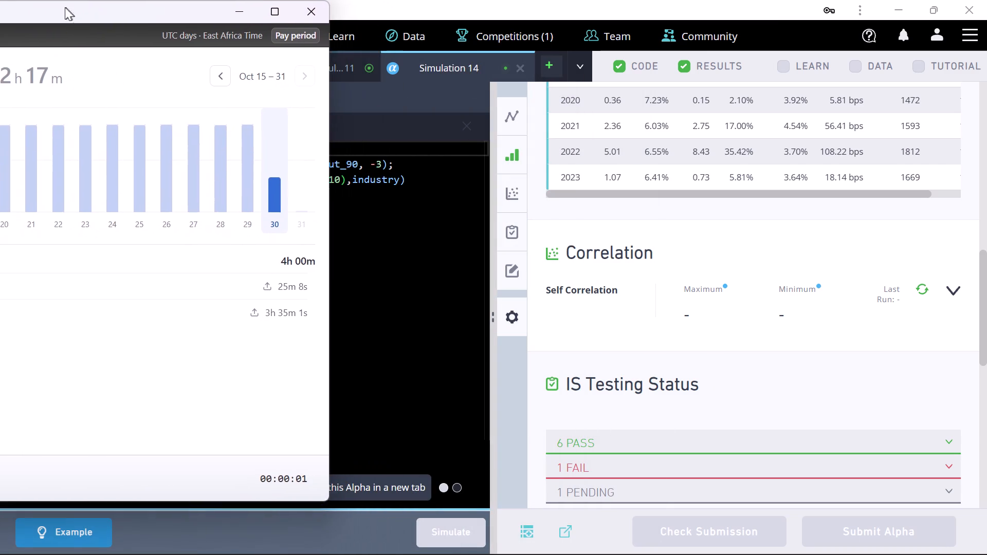
{"action": "left_click_drag", "start_coordinate": [65, 7], "coordinate": [0, 6]}
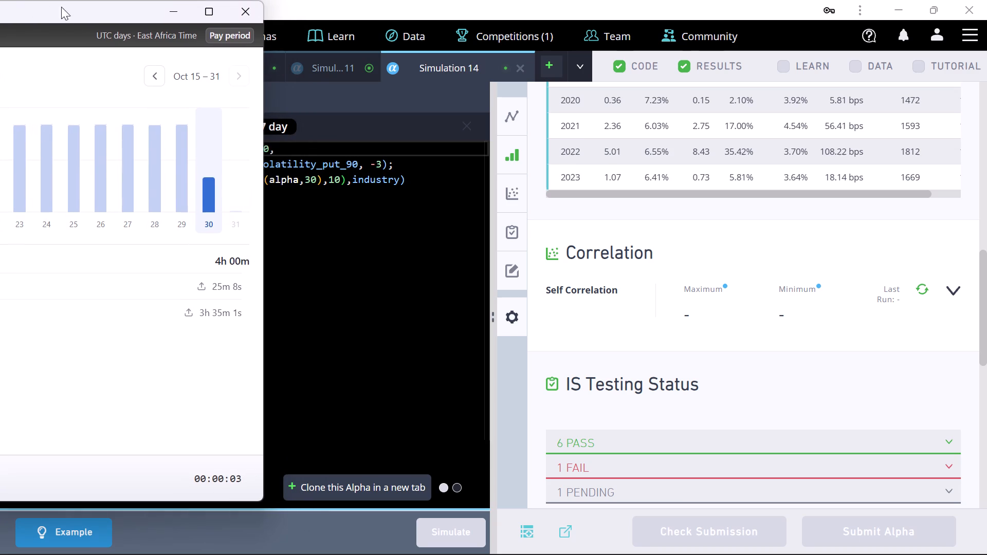
{"action": "left_click_drag", "start_coordinate": [66, 5], "coordinate": [0, 7]}
{"action": "left_click", "coordinate": [774, 375]}
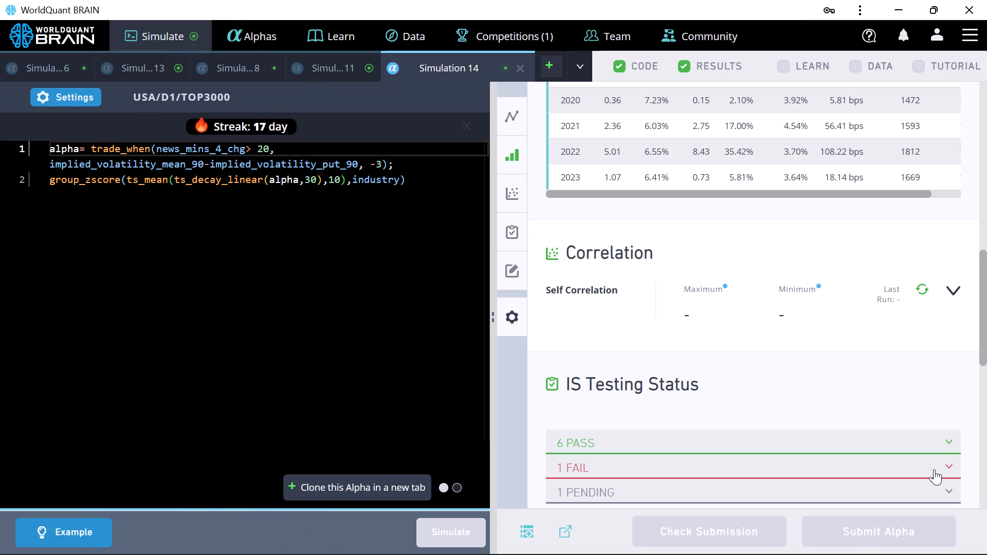
Check Simulation 14's failed test details, set the truncation to 0.02 in its settings and rerun the simulation.
{"action": "left_click", "coordinate": [946, 462]}
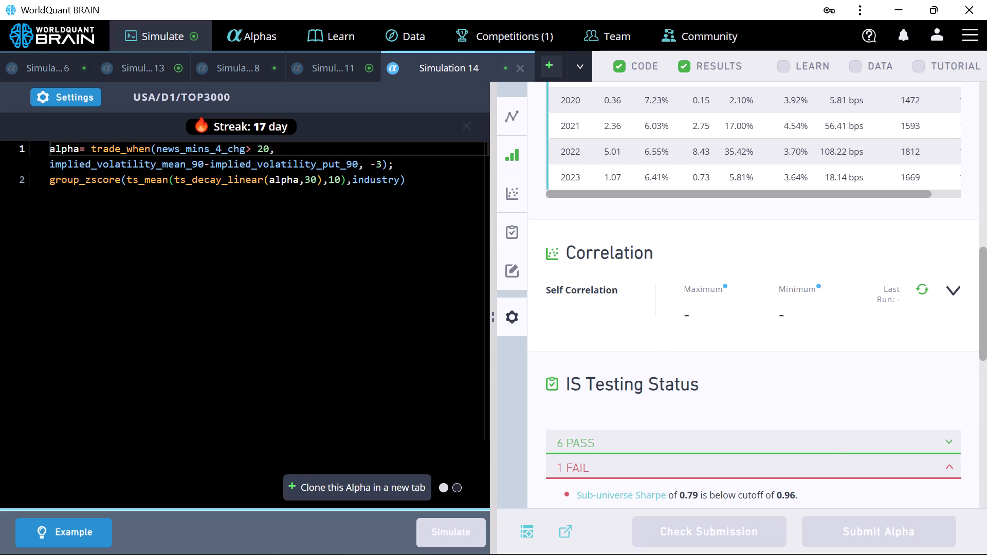
{"action": "left_click", "coordinate": [95, 96]}
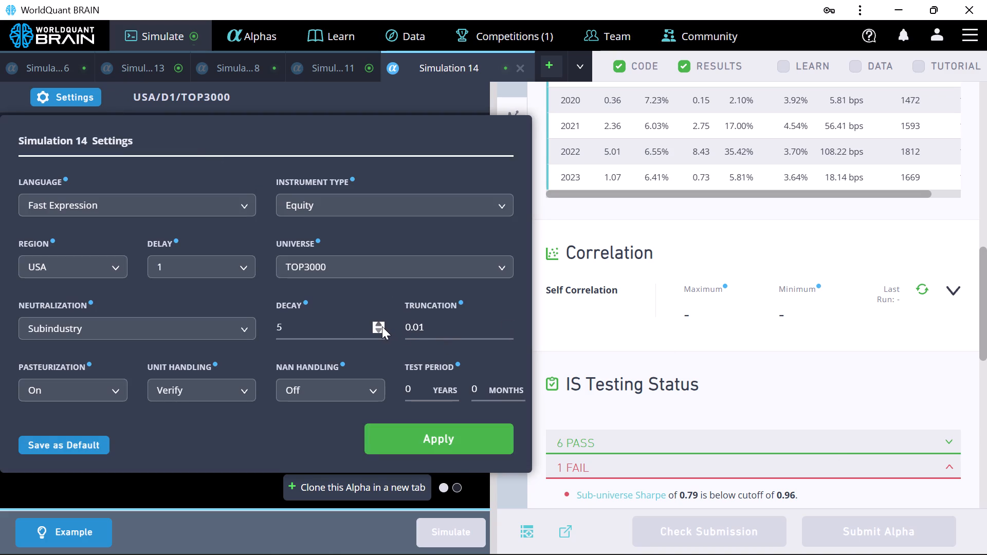
{"action": "left_click", "coordinate": [506, 324]}
{"action": "left_click", "coordinate": [451, 440]}
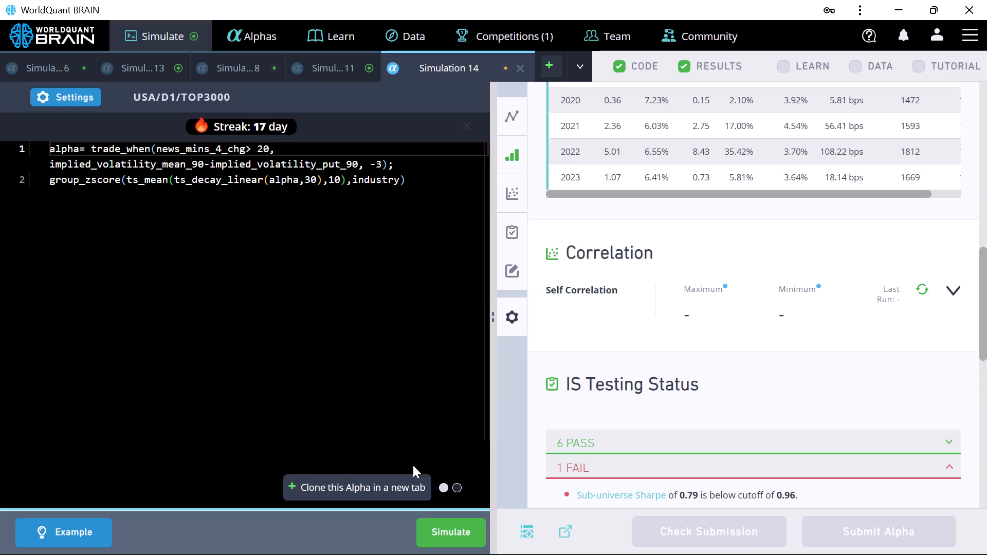
{"action": "left_click", "coordinate": [433, 525]}
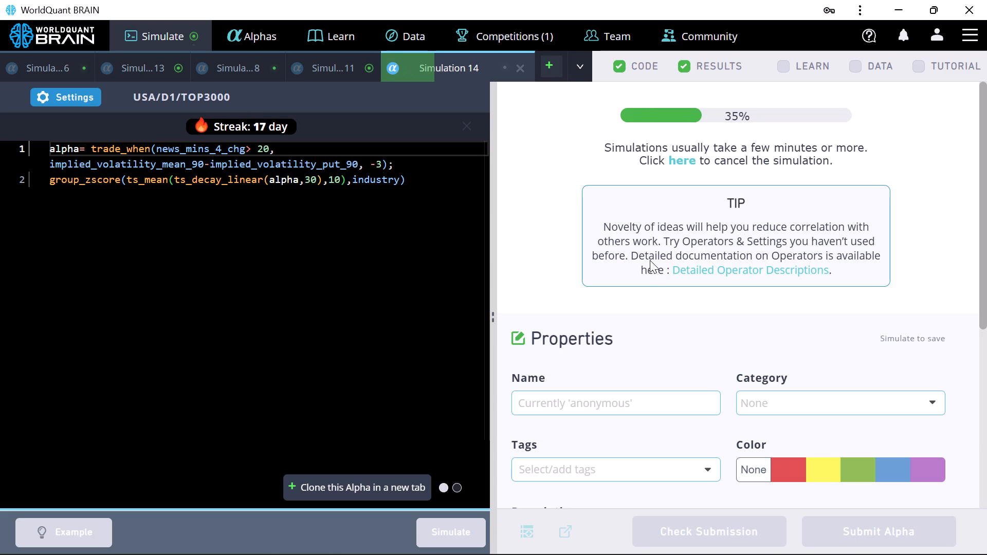
Open the detailed operator descriptions from the simulation tip and browse the Arithmetic, Logical and Time Series operators.
{"action": "left_click", "coordinate": [724, 269]}
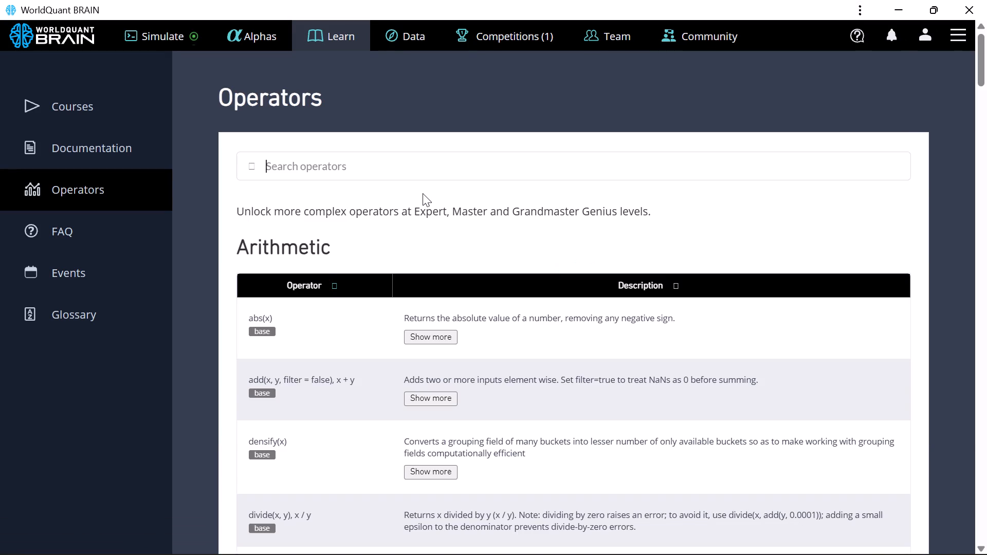
{"action": "scroll", "coordinate": [433, 219], "scroll_direction": "down", "scroll_amount": 2}
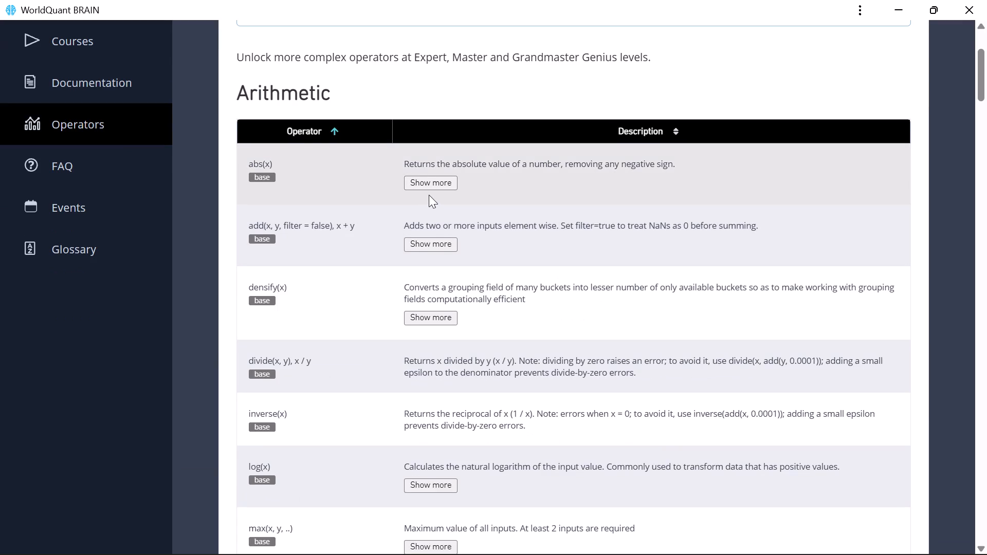
{"action": "scroll", "coordinate": [429, 195], "scroll_direction": "down", "scroll_amount": 7}
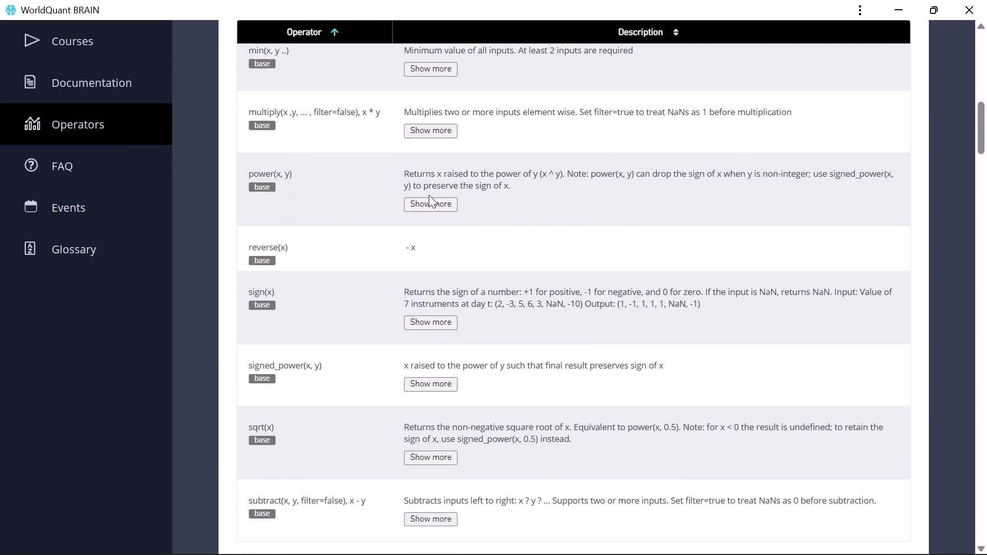
{"action": "scroll", "coordinate": [429, 195], "scroll_direction": "down", "scroll_amount": 7}
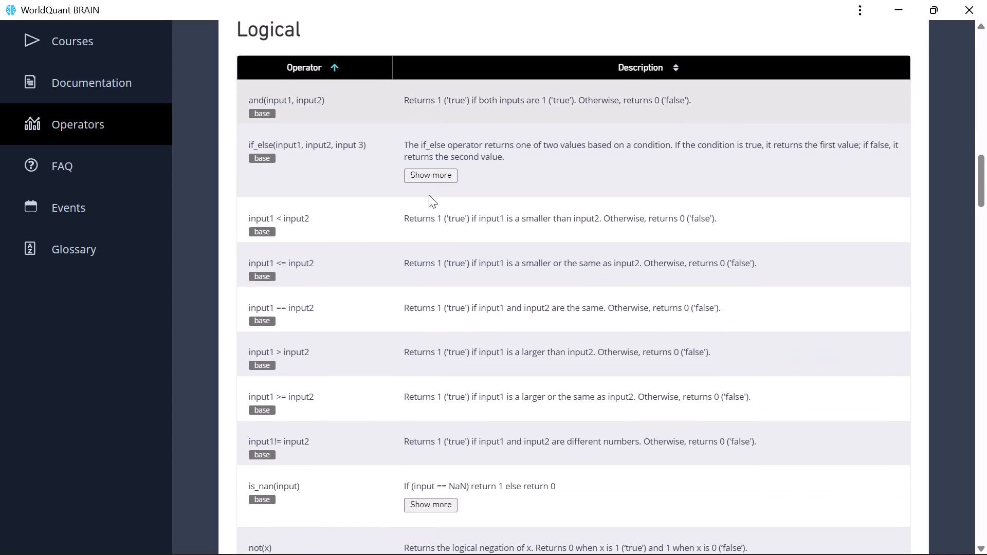
{"action": "scroll", "coordinate": [429, 195], "scroll_direction": "down", "scroll_amount": 8}
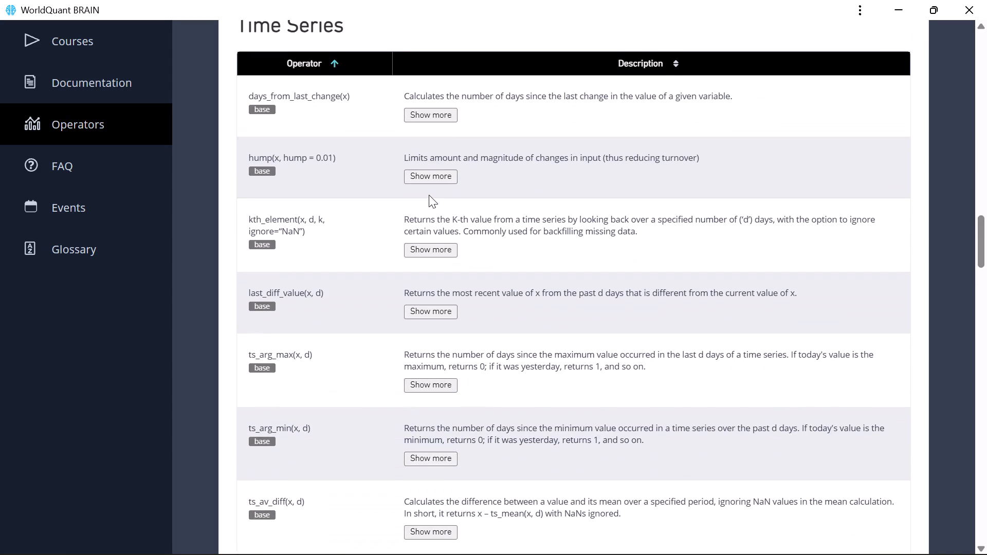
Read the full description and examples of the days_from_last_change(x) operator, closing the operator reference when done.
{"action": "scroll", "coordinate": [429, 195], "scroll_direction": "up", "scroll_amount": 1}
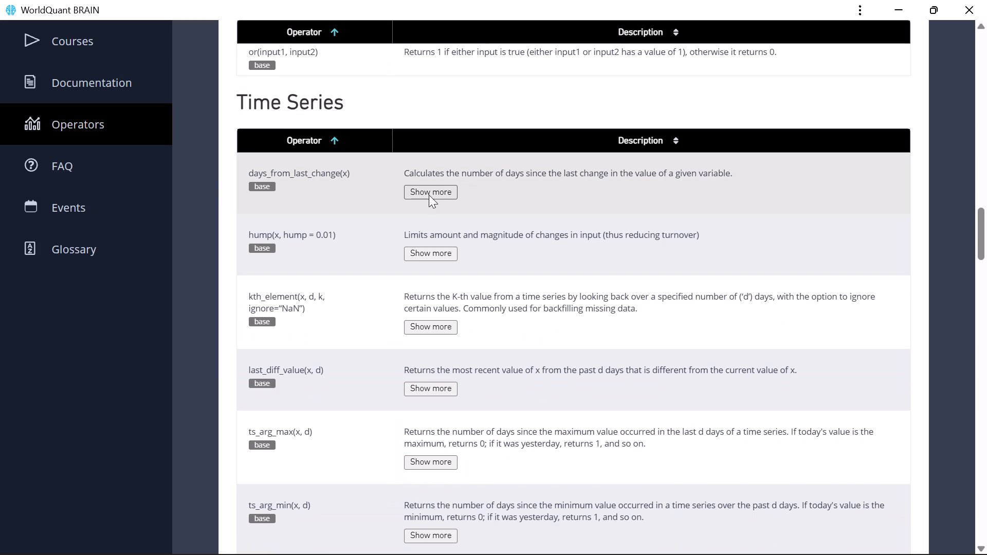
{"action": "left_click", "coordinate": [429, 195]}
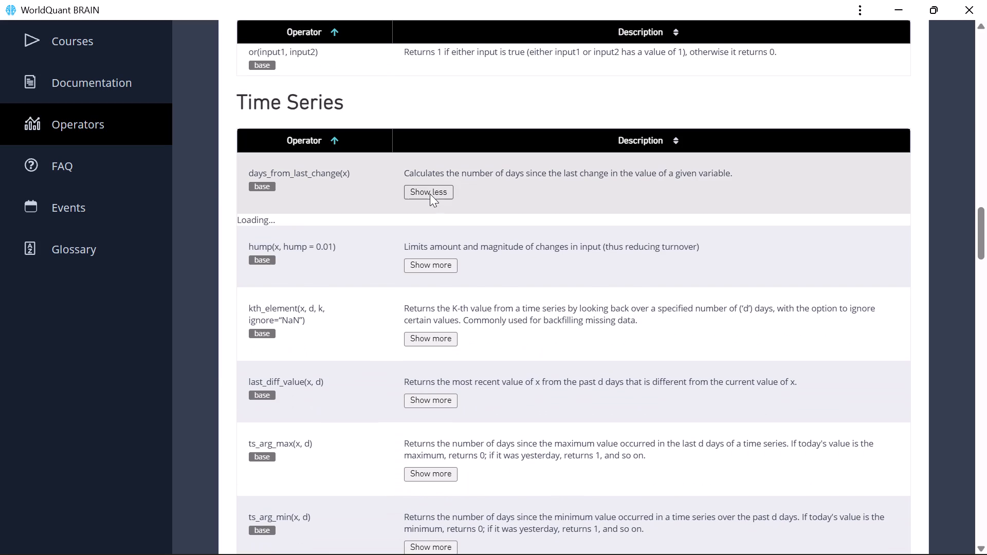
{"action": "scroll", "coordinate": [440, 235], "scroll_direction": "down", "scroll_amount": 2}
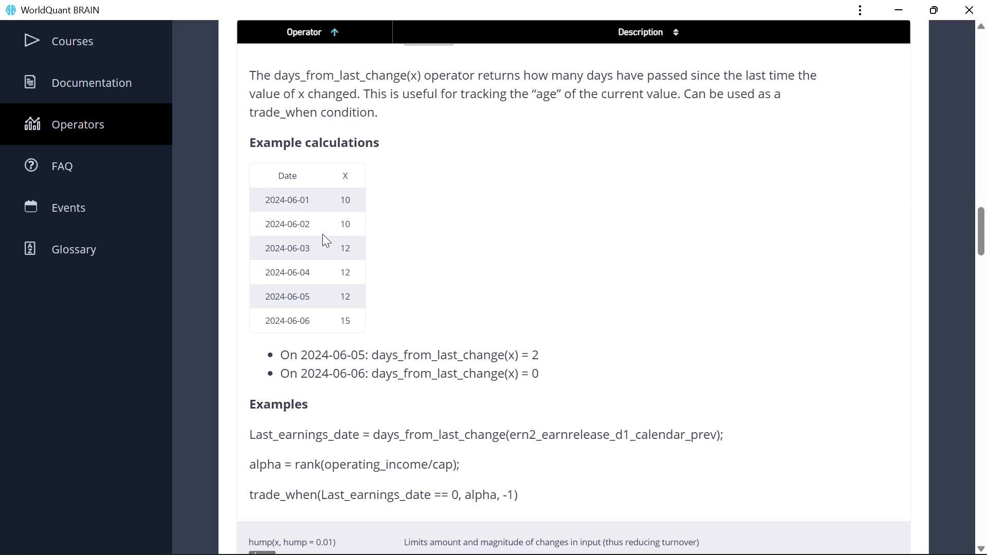
{"action": "scroll", "coordinate": [322, 234], "scroll_direction": "down", "scroll_amount": 2}
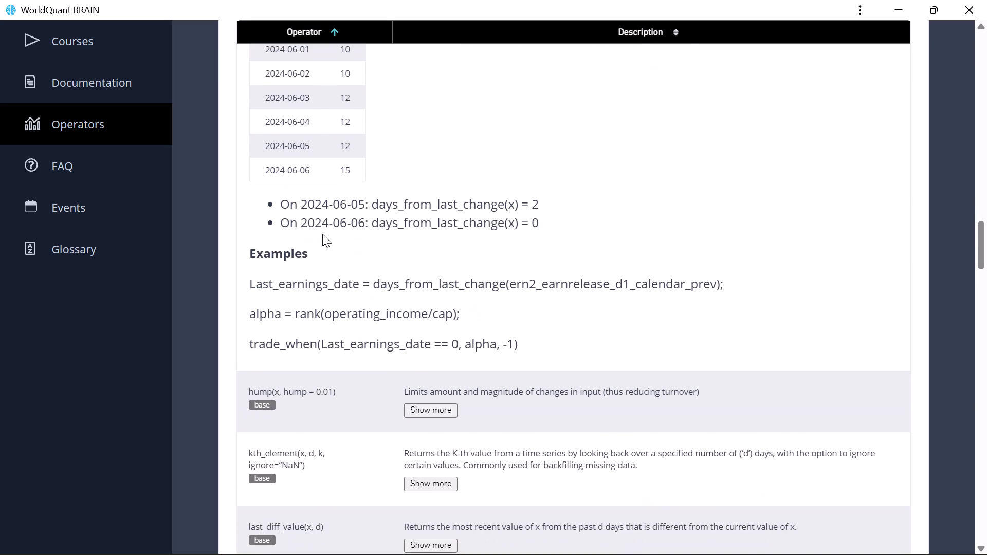
{"action": "scroll", "coordinate": [834, 80], "scroll_direction": "up", "scroll_amount": 20}
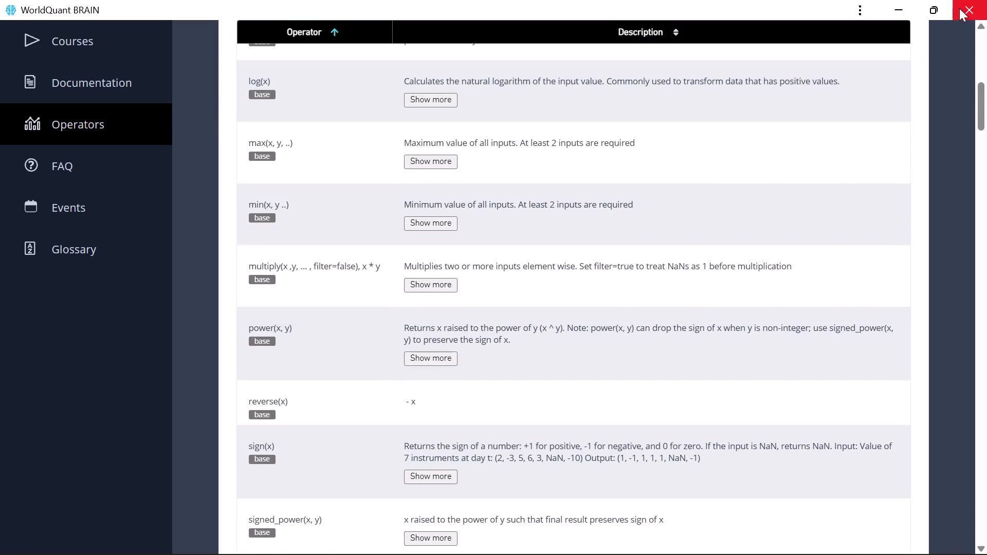
{"action": "left_click", "coordinate": [960, 8]}
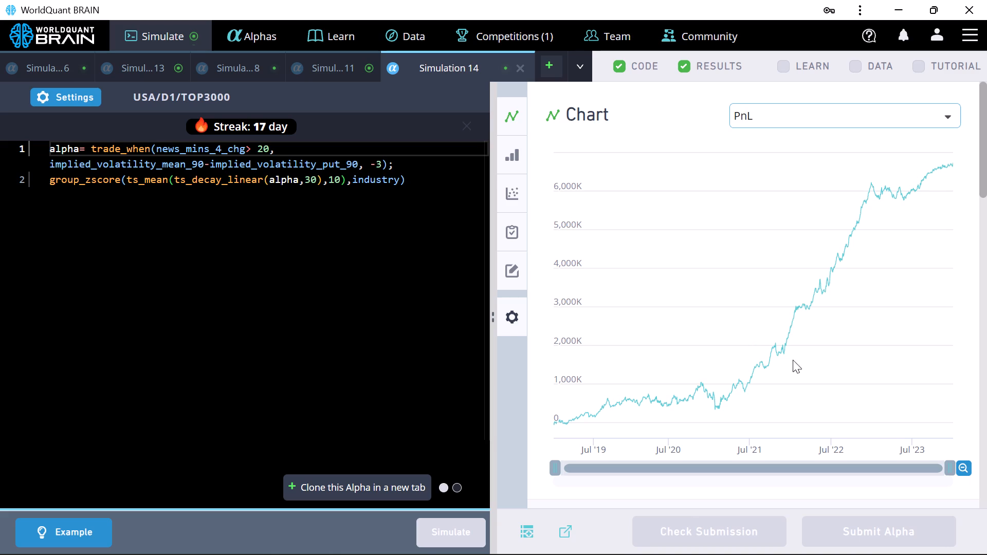
Check the failed test in the rerun Simulation 14, set the decay to 15 in its settings and rerun the simulation.
{"action": "scroll", "coordinate": [838, 349], "scroll_direction": "down", "scroll_amount": 8}
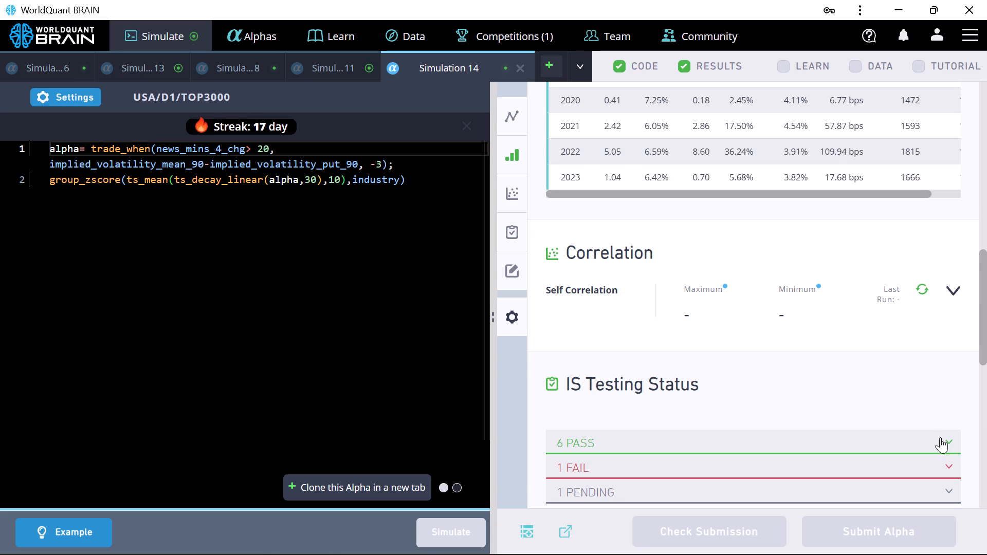
{"action": "left_click", "coordinate": [957, 462]}
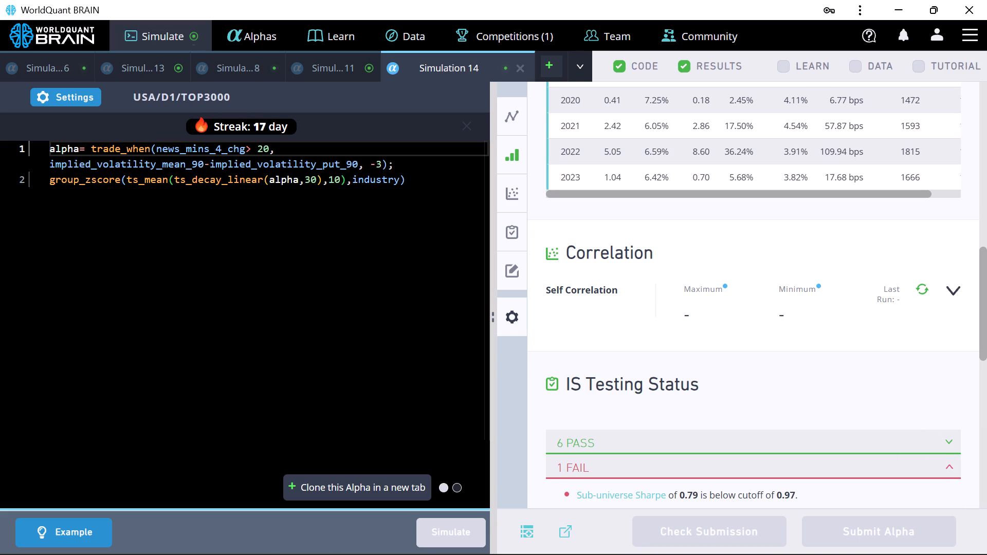
{"action": "left_click", "coordinate": [81, 97]}
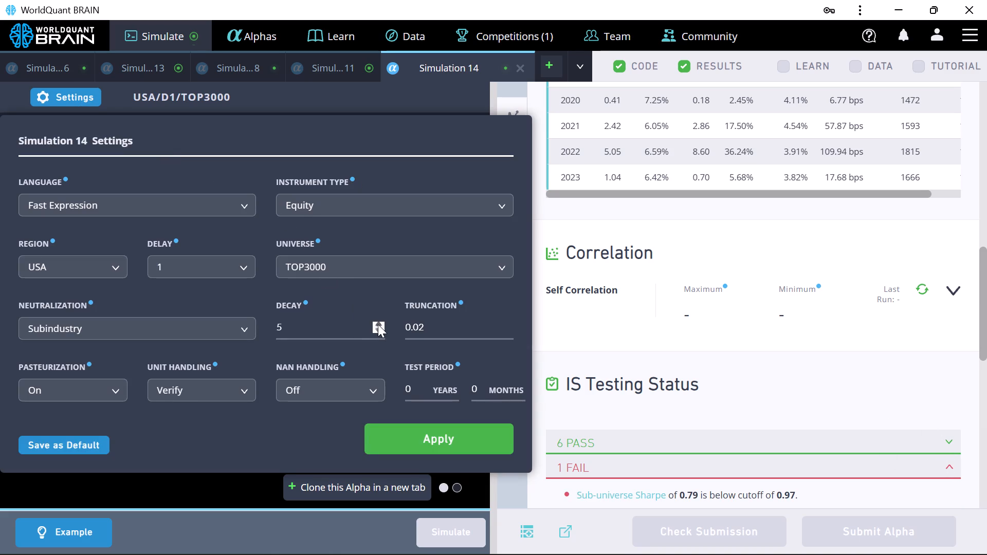
{"action": "triple_click", "coordinate": [375, 324]}
{"action": "triple_click", "coordinate": [375, 324]}
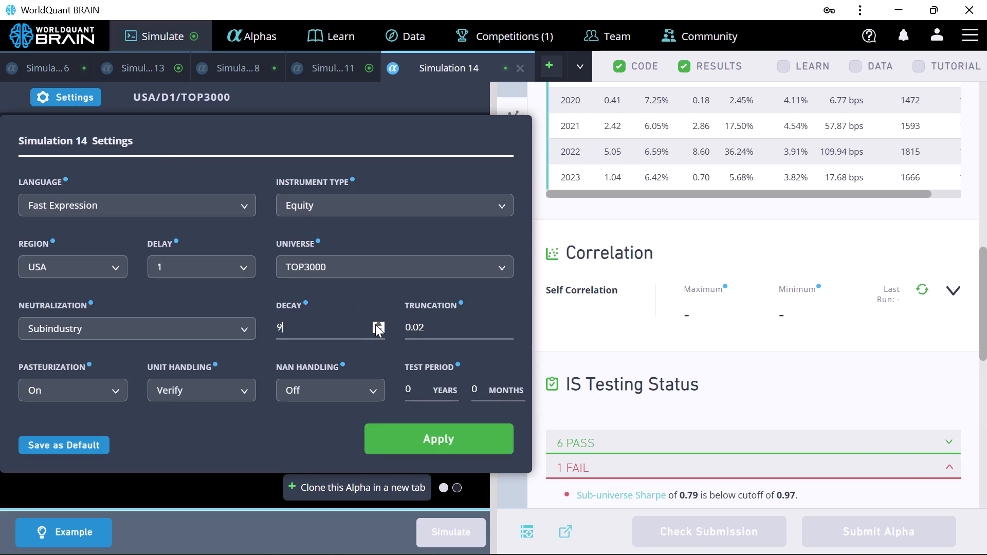
{"action": "triple_click", "coordinate": [375, 324]}
{"action": "left_click", "coordinate": [375, 324]}
{"action": "left_click", "coordinate": [428, 443]}
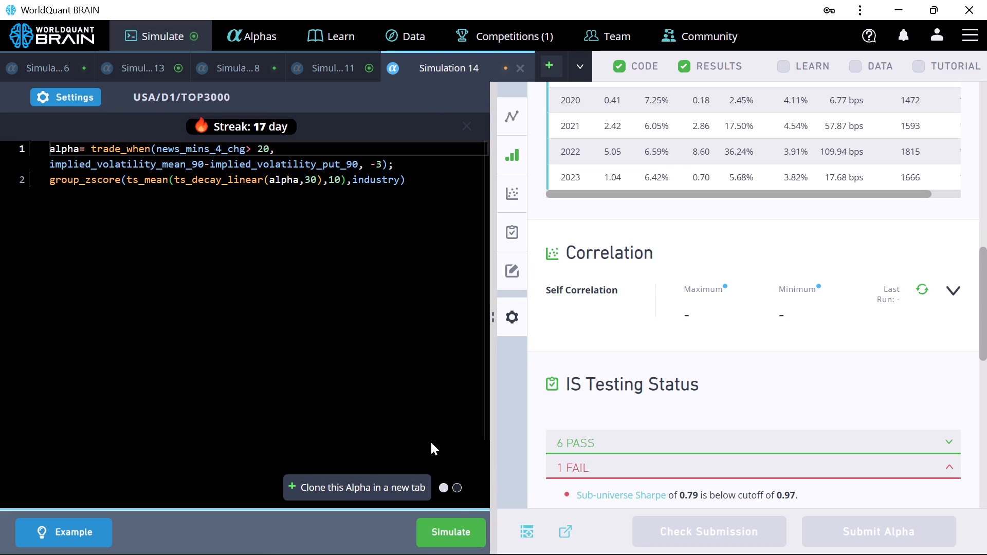
{"action": "left_click", "coordinate": [458, 530]}
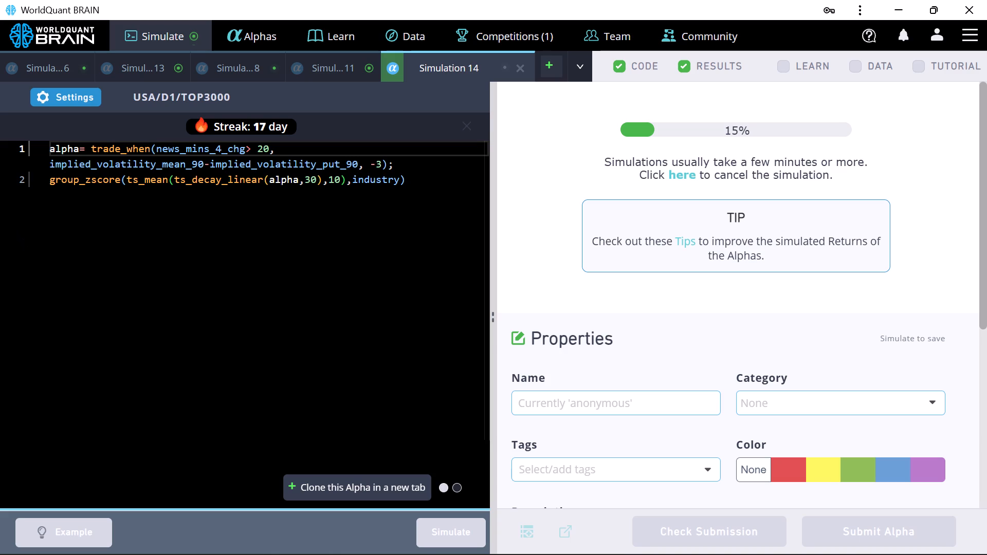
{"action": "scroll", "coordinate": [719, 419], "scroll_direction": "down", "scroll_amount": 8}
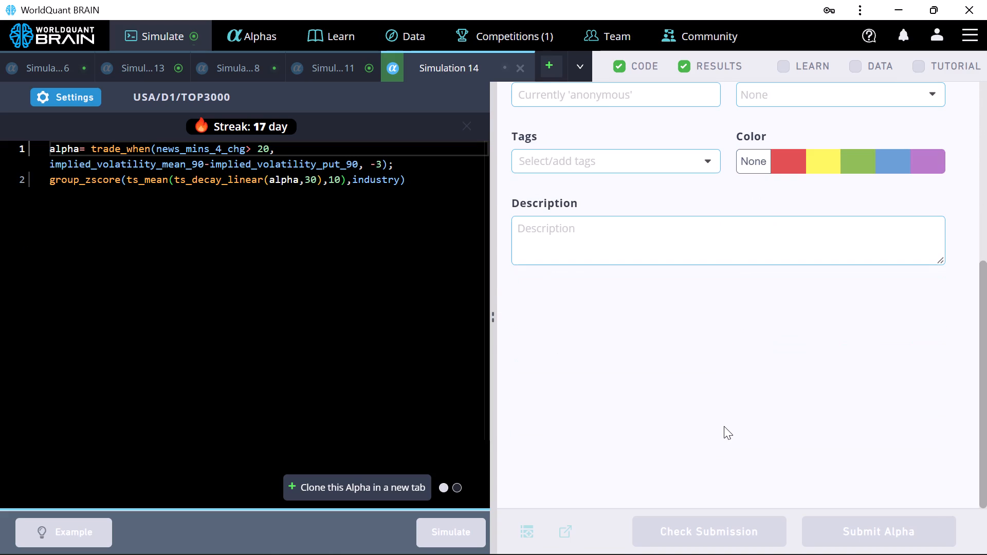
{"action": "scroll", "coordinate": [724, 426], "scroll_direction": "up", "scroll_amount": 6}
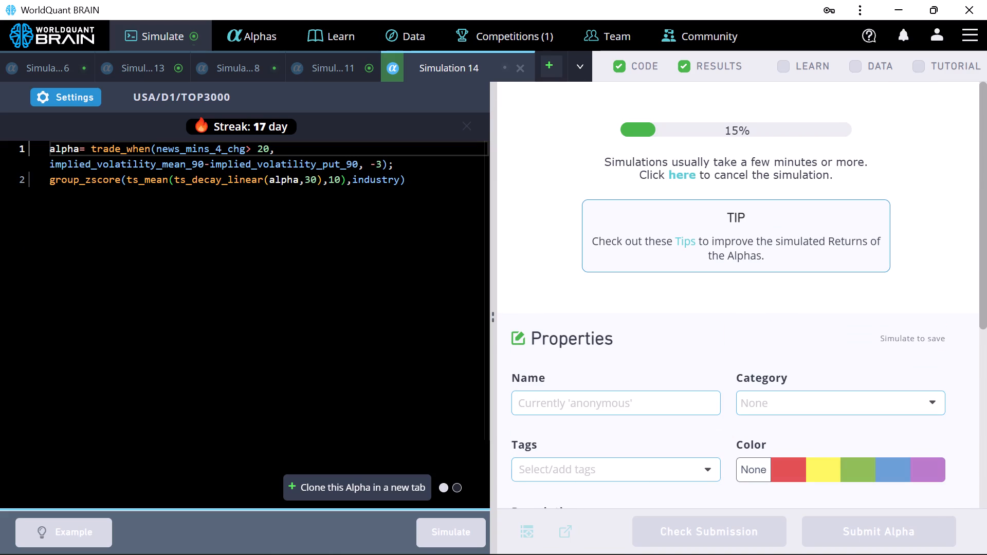
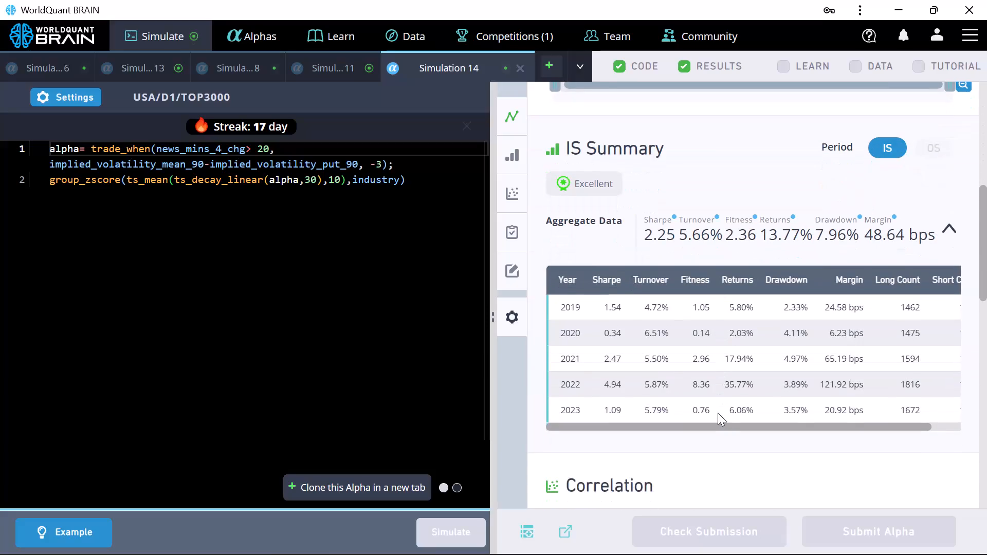
Check the failed test details in Simulation 14, set the decay to 25 in its settings and rerun the simulation.
{"action": "scroll", "coordinate": [718, 413], "scroll_direction": "down", "scroll_amount": 4}
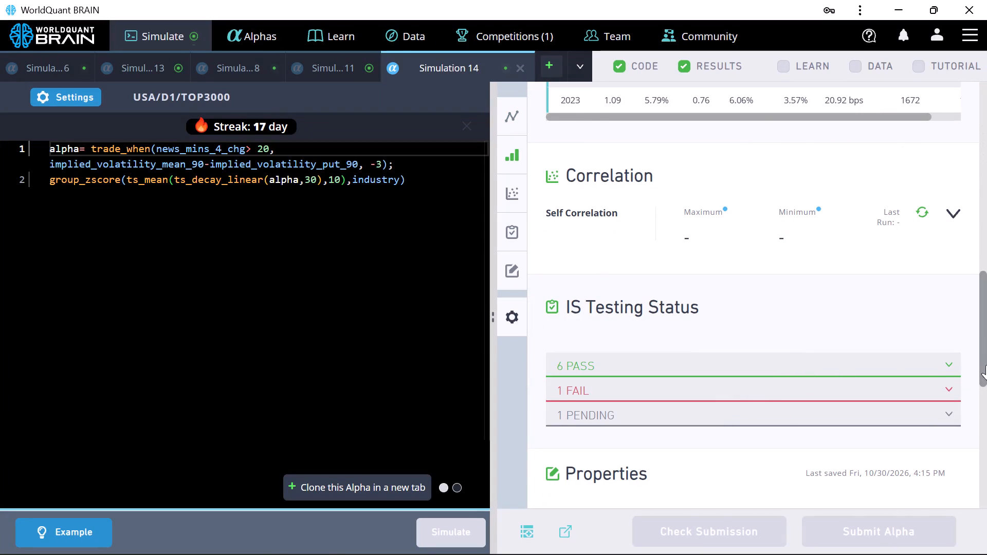
{"action": "left_click", "coordinate": [954, 381]}
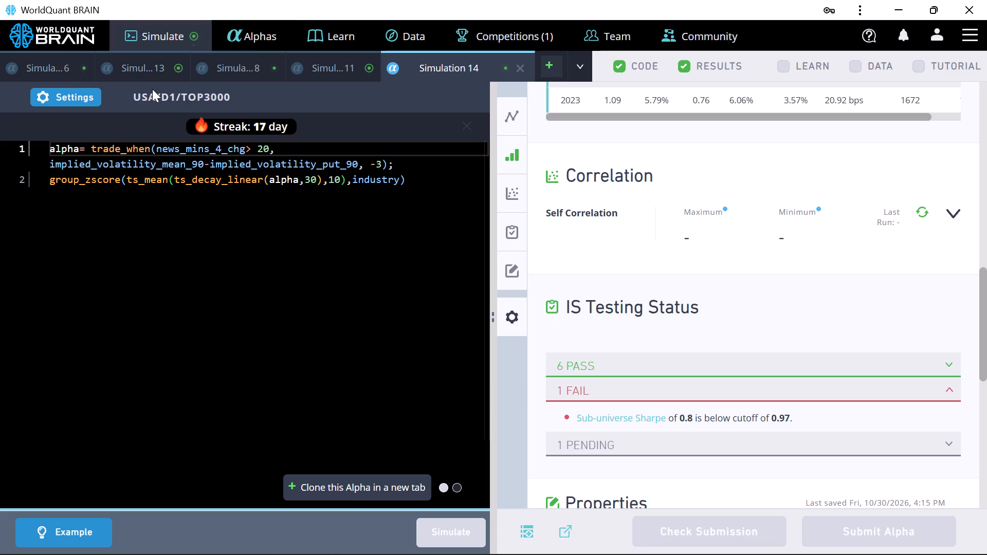
{"action": "left_click", "coordinate": [84, 91]}
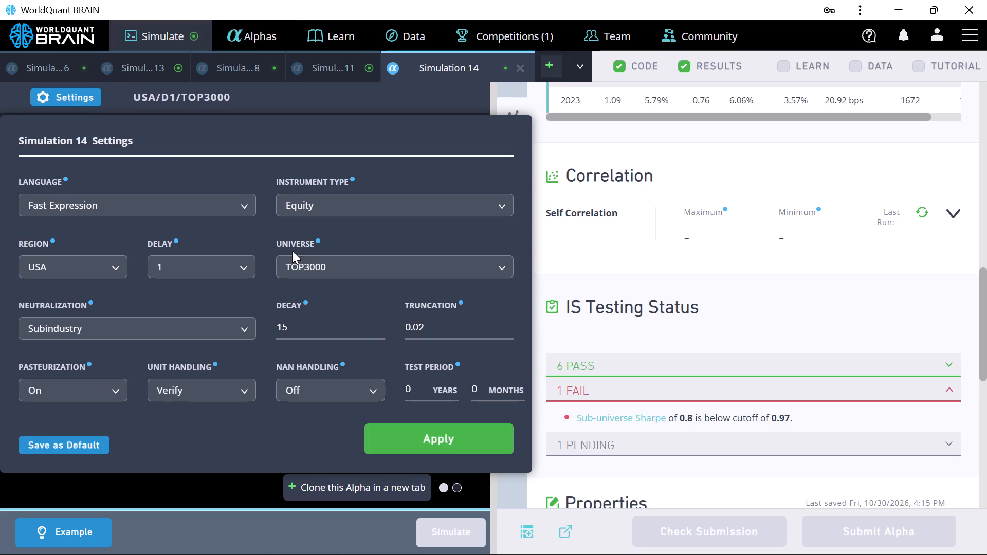
{"action": "double_click", "coordinate": [379, 325]}
{"action": "left_click", "coordinate": [379, 325]}
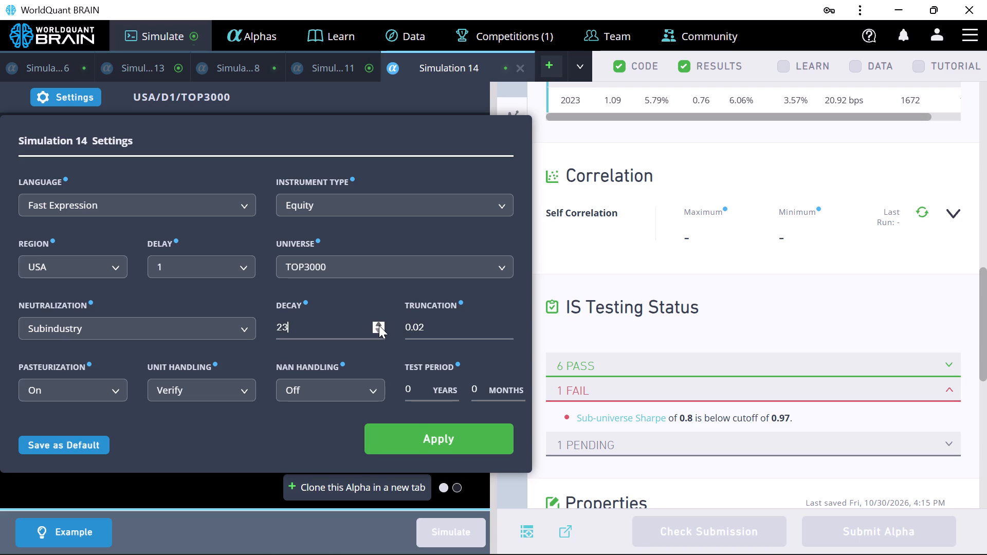
{"action": "left_click", "coordinate": [379, 325]}
{"action": "left_click", "coordinate": [379, 325]}
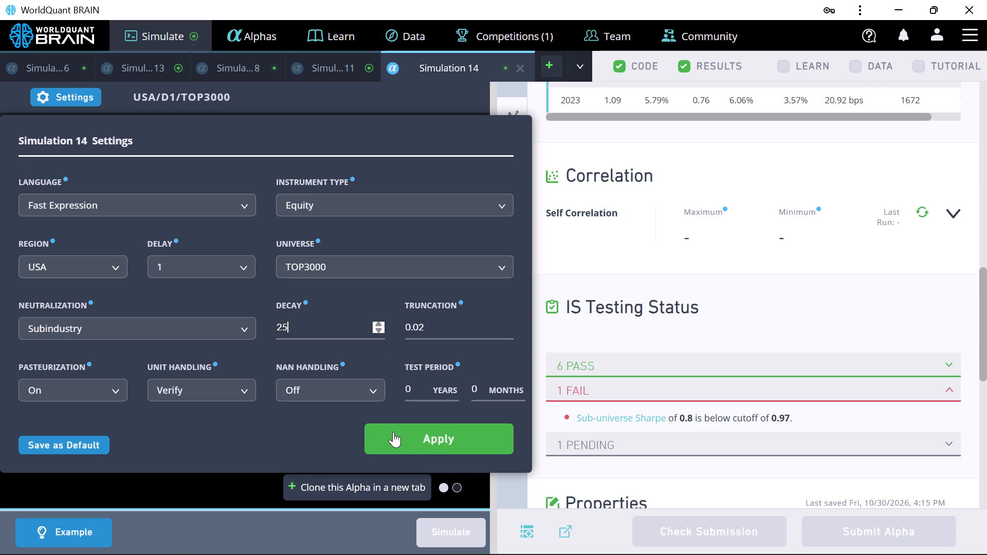
{"action": "left_click", "coordinate": [393, 438]}
{"action": "left_click", "coordinate": [431, 535]}
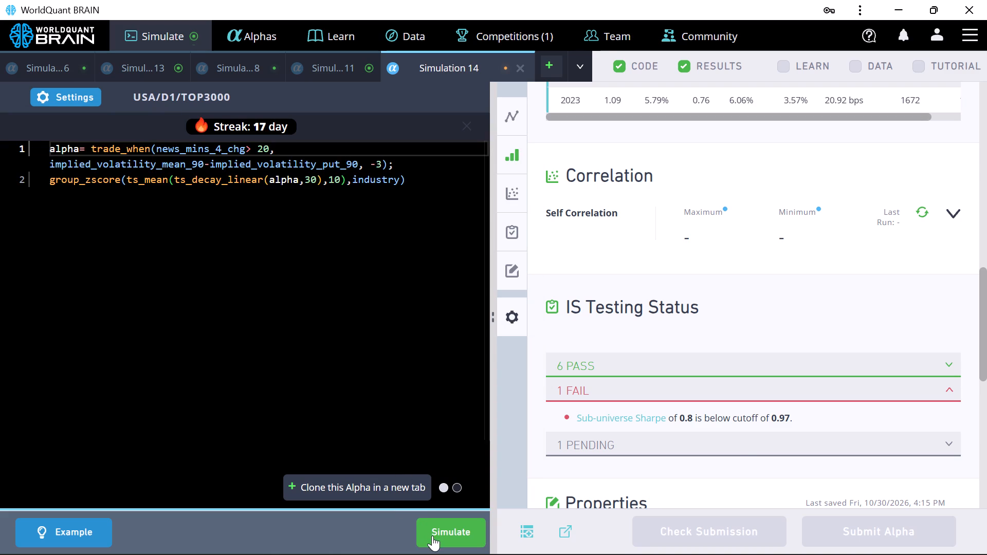
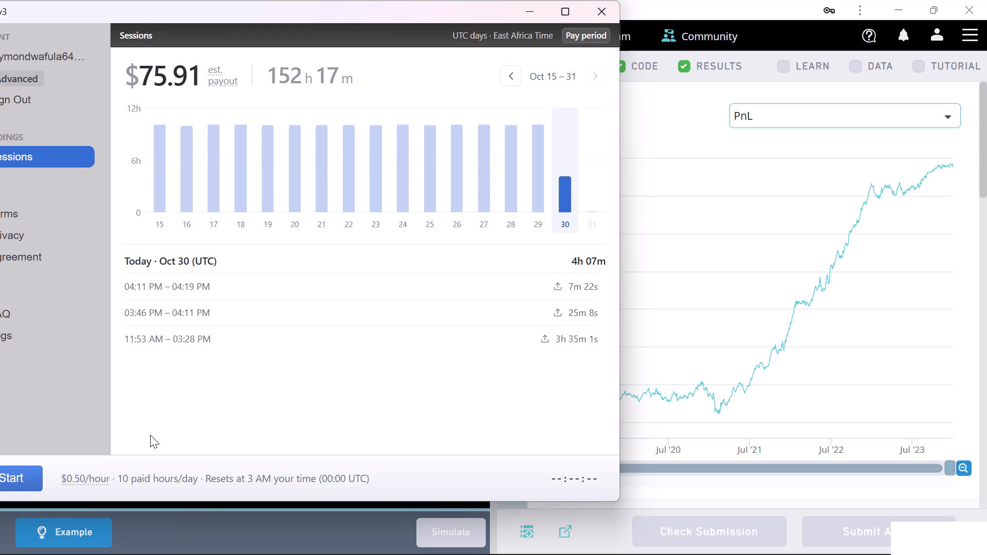
Start a new recording session in loggy3 and switch back to the WorldQuant BRAIN window.
{"action": "left_click", "coordinate": [34, 470]}
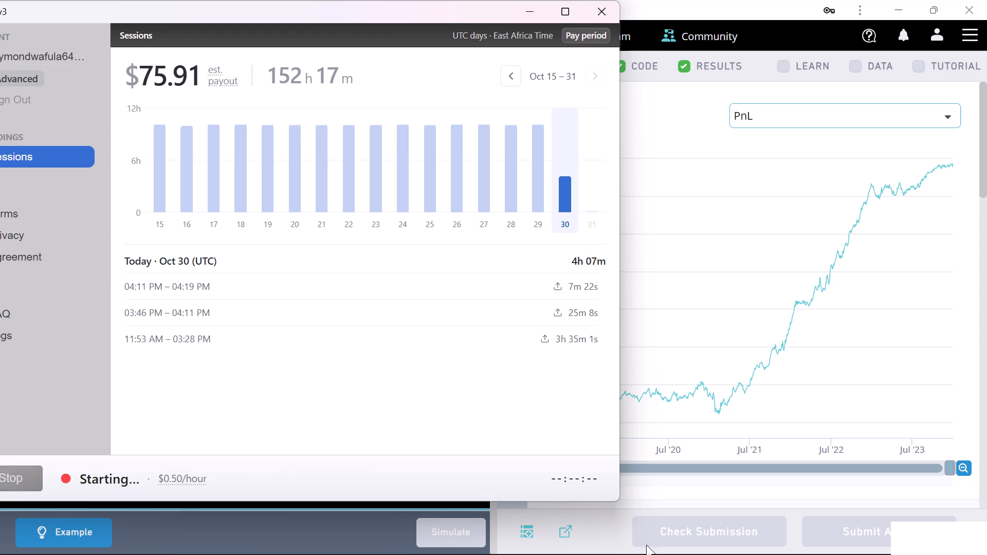
{"action": "left_click", "coordinate": [743, 409]}
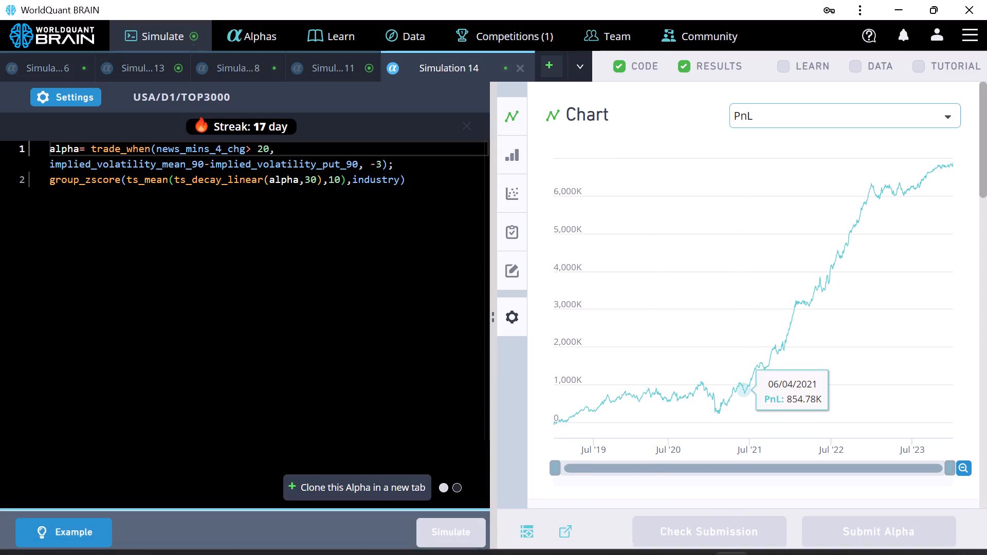
Check the failed IS test details of Simulation 14, set the decay to 15 in its settings and rerun the simulation.
{"action": "scroll", "coordinate": [706, 406], "scroll_direction": "down", "scroll_amount": 3}
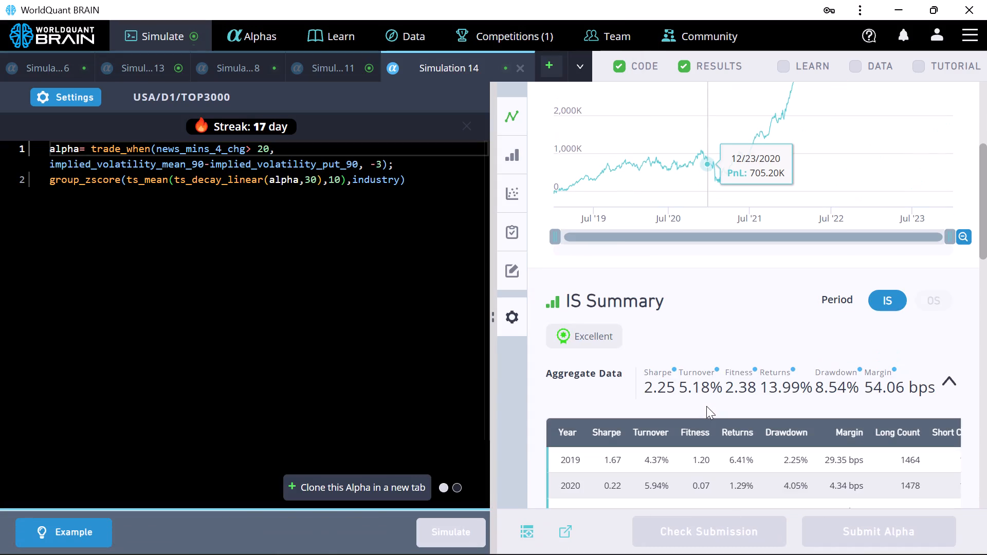
{"action": "scroll", "coordinate": [706, 406], "scroll_direction": "down", "scroll_amount": 7}
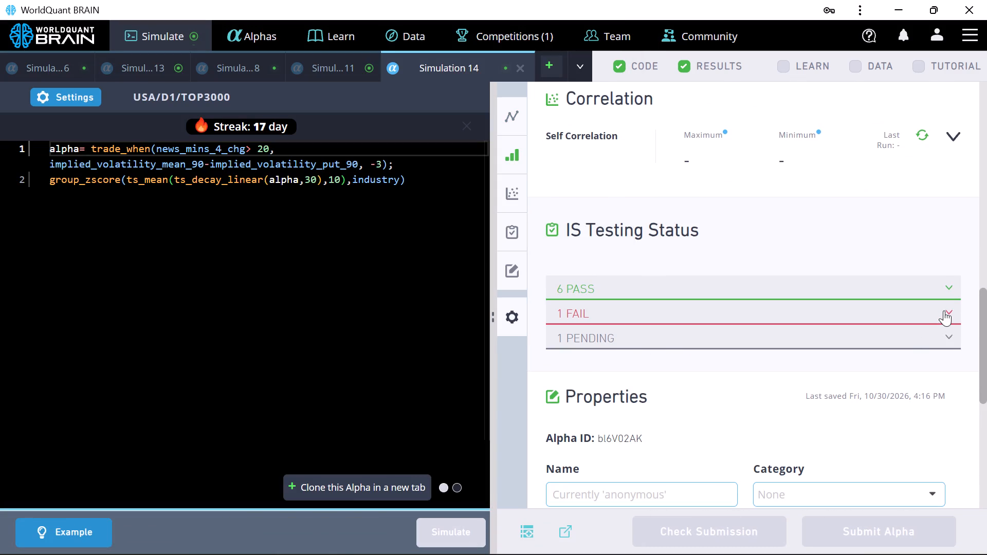
{"action": "left_click", "coordinate": [944, 310]}
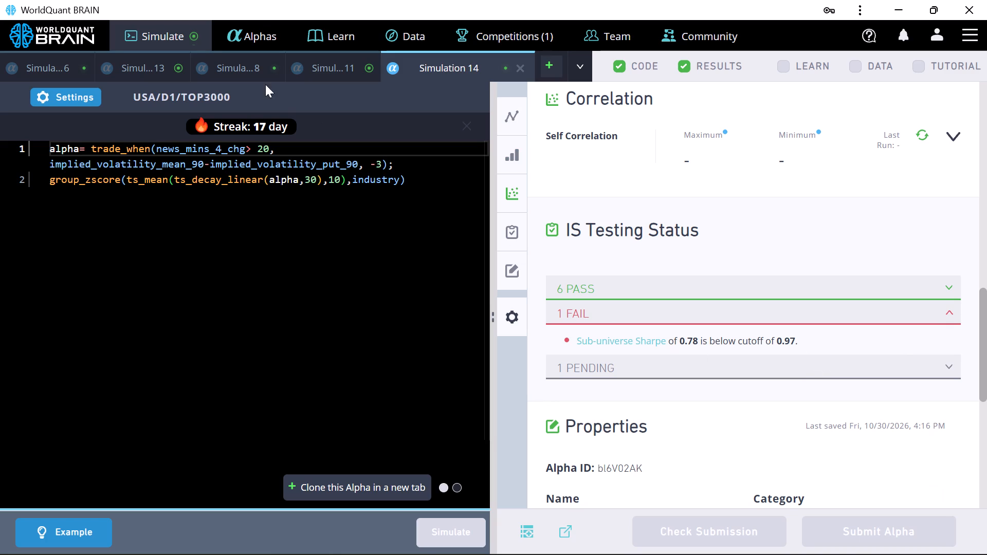
{"action": "left_click", "coordinate": [94, 96]}
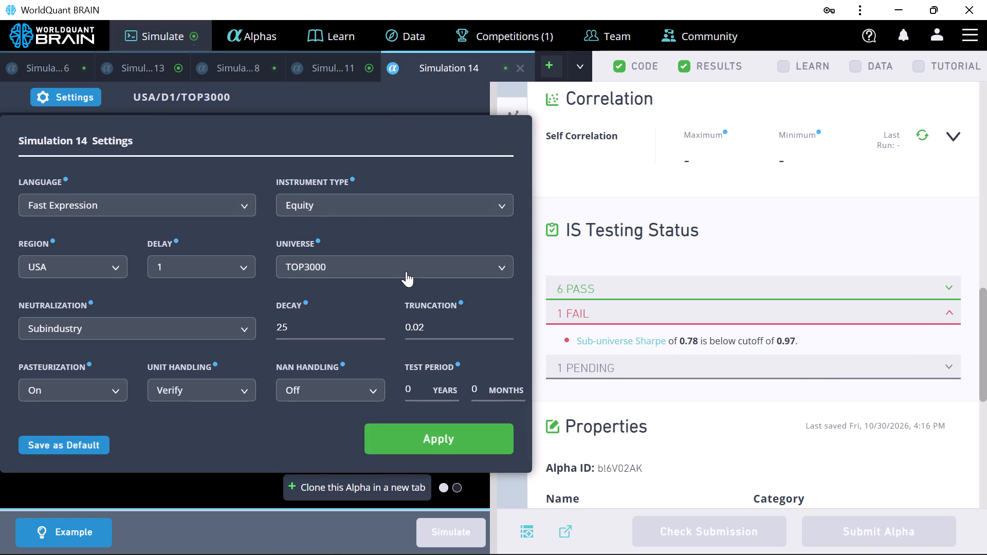
{"action": "triple_click", "coordinate": [381, 329]}
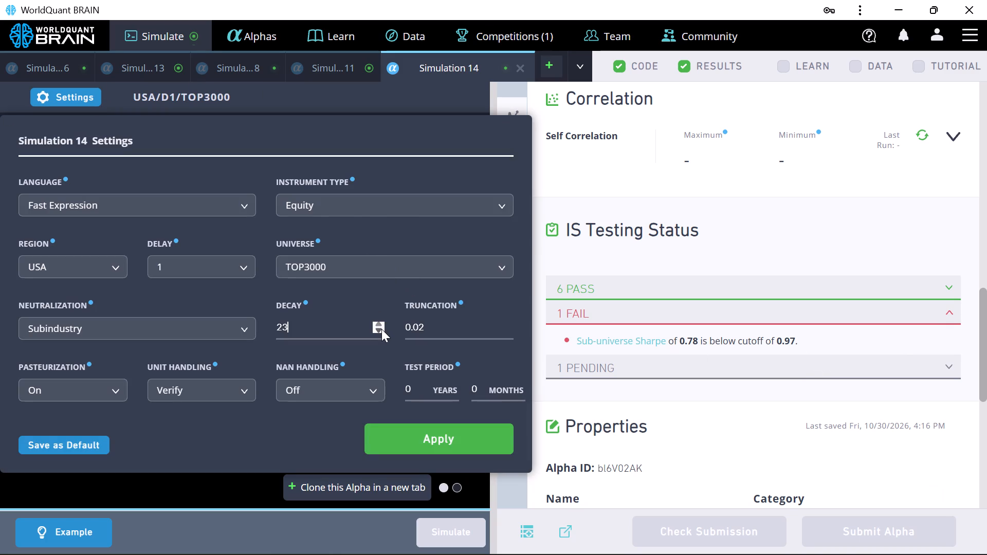
{"action": "triple_click", "coordinate": [381, 329]}
{"action": "triple_click", "coordinate": [381, 329]}
{"action": "left_click", "coordinate": [381, 329]}
{"action": "left_click", "coordinate": [438, 439]}
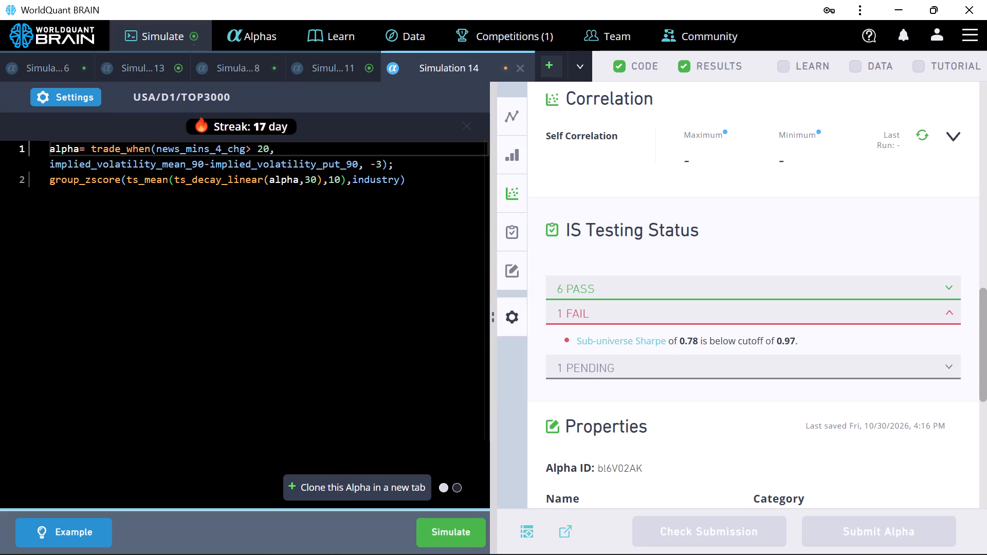
{"action": "left_click", "coordinate": [462, 531]}
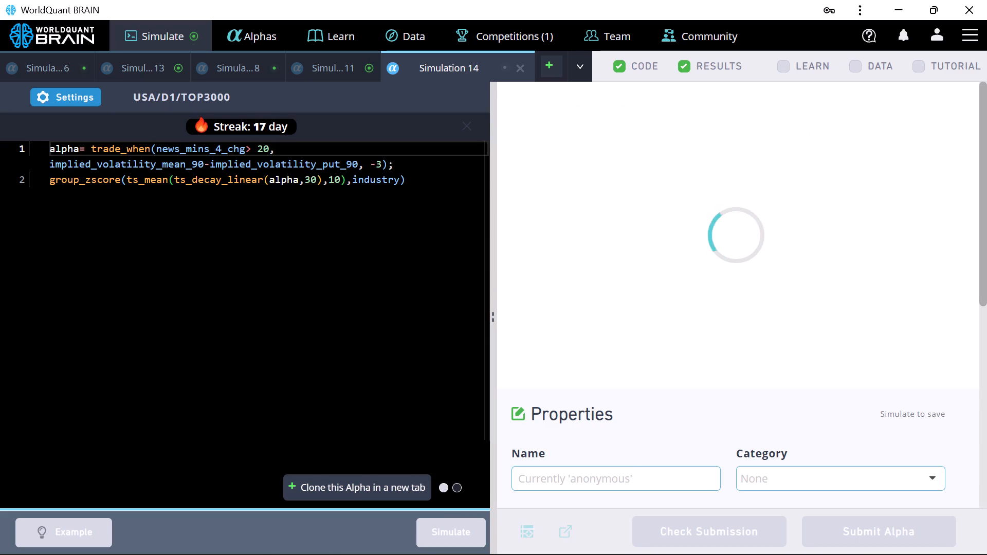
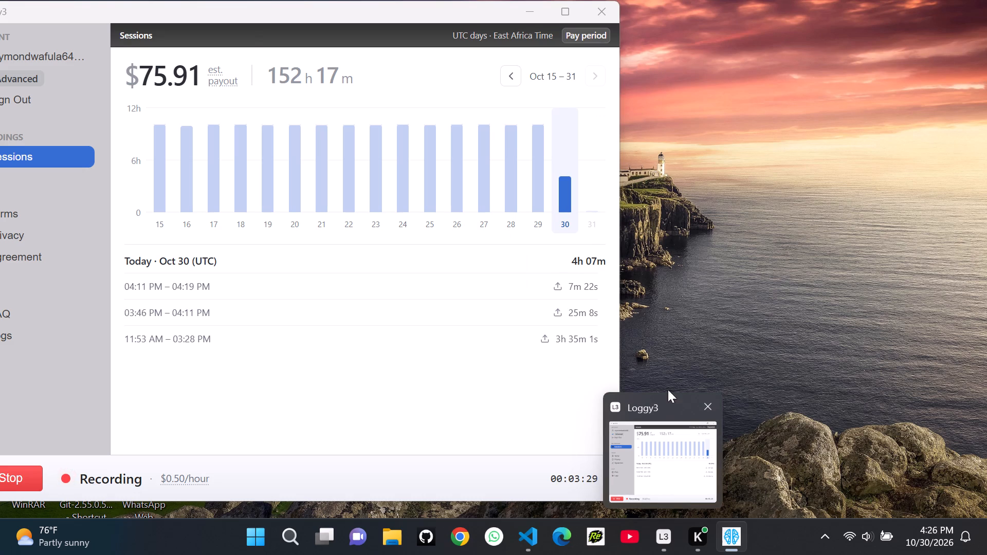
Check the failed IS test details of Simulation 14, set the decay to 10 in its settings and rerun the simulation.
{"action": "scroll", "coordinate": [672, 317], "scroll_direction": "down", "scroll_amount": 7}
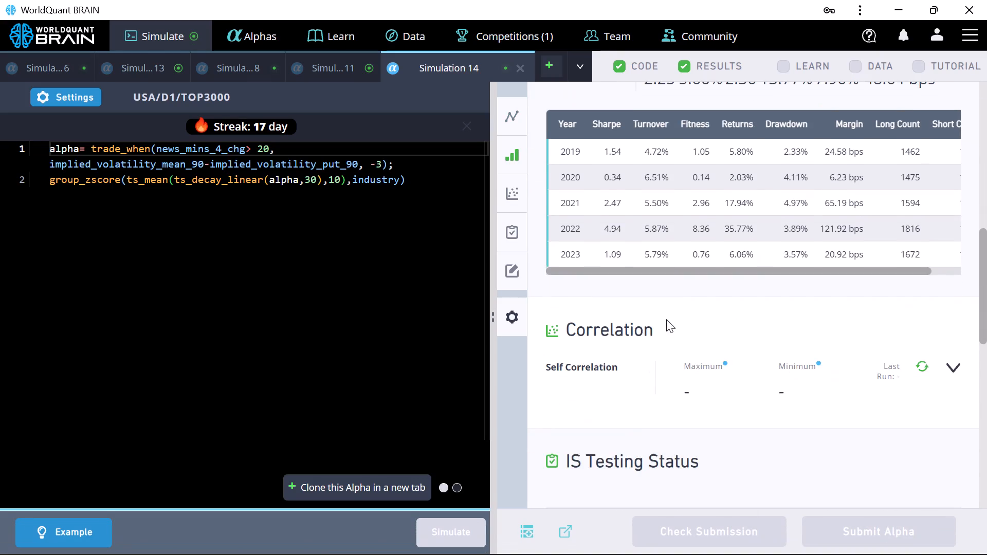
{"action": "scroll", "coordinate": [667, 323], "scroll_direction": "down", "scroll_amount": 3}
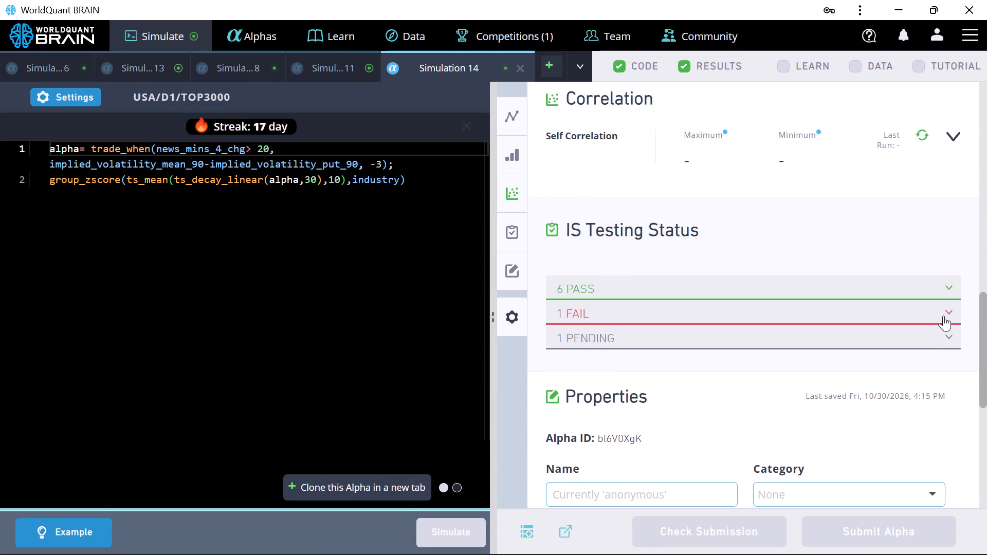
{"action": "left_click", "coordinate": [946, 312]}
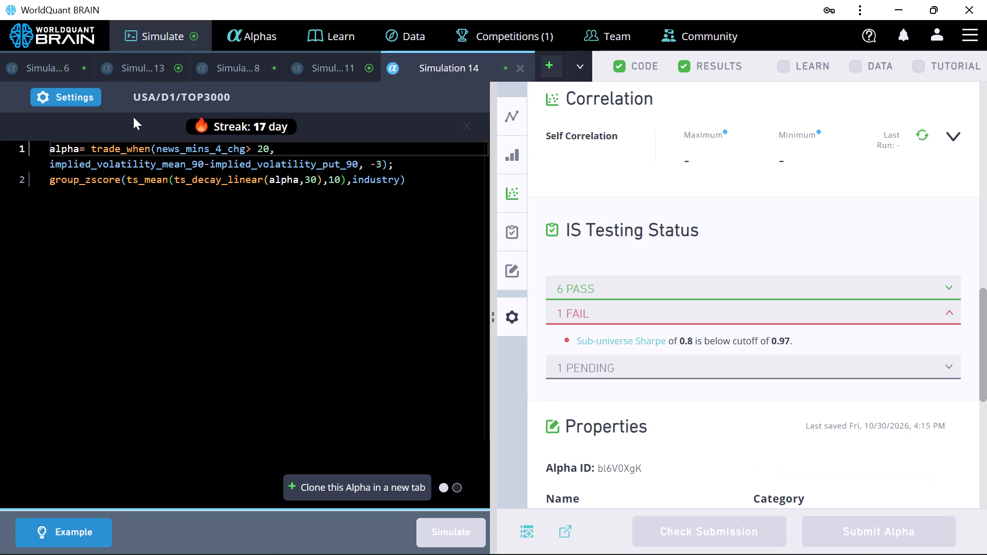
{"action": "left_click", "coordinate": [88, 98]}
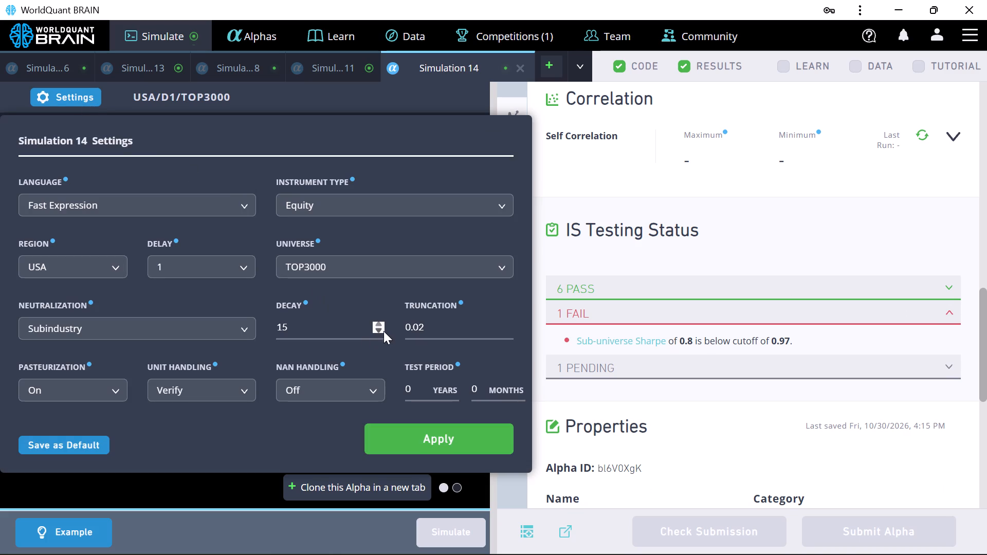
{"action": "left_click", "coordinate": [381, 328]}
{"action": "left_click", "coordinate": [381, 328]}
{"action": "left_click", "coordinate": [381, 328]}
{"action": "left_click", "coordinate": [392, 436]}
{"action": "left_click", "coordinate": [450, 539]}
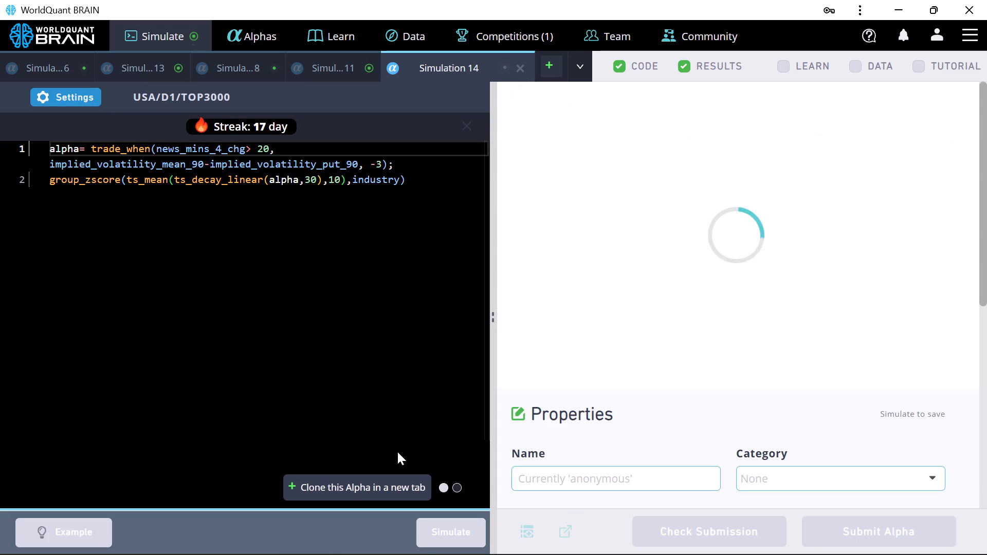
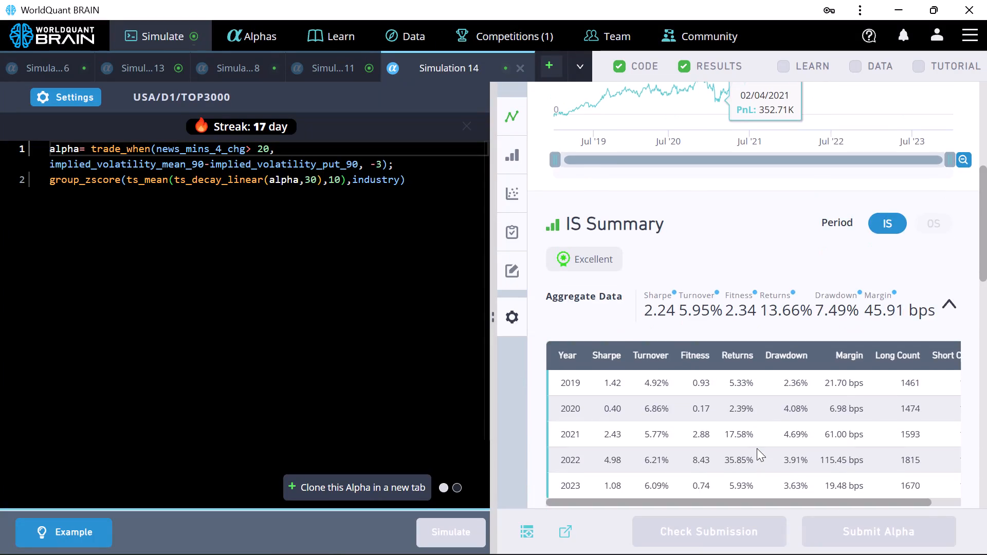
Check the failed IS test details of Simulation 14, set its neutralization to Industry and rerun the simulation.
{"action": "scroll", "coordinate": [757, 448], "scroll_direction": "down", "scroll_amount": 4}
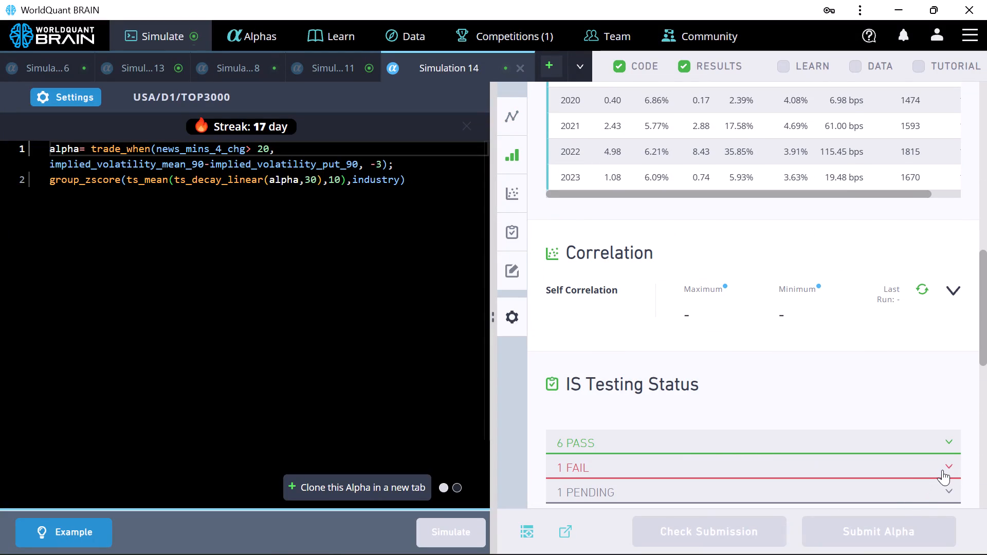
{"action": "left_click", "coordinate": [946, 467]}
{"action": "scroll", "coordinate": [929, 460], "scroll_direction": "down", "scroll_amount": 2}
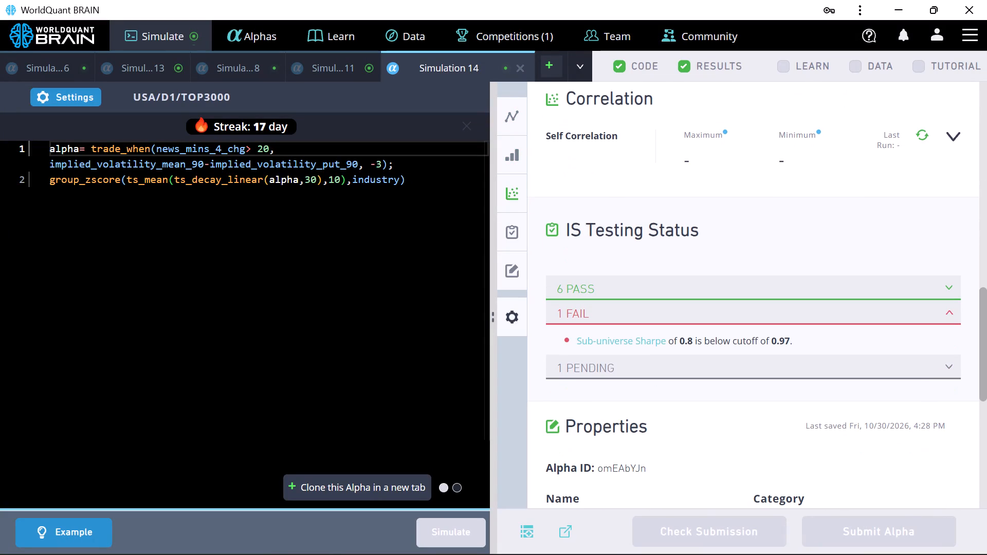
{"action": "left_click", "coordinate": [94, 97]}
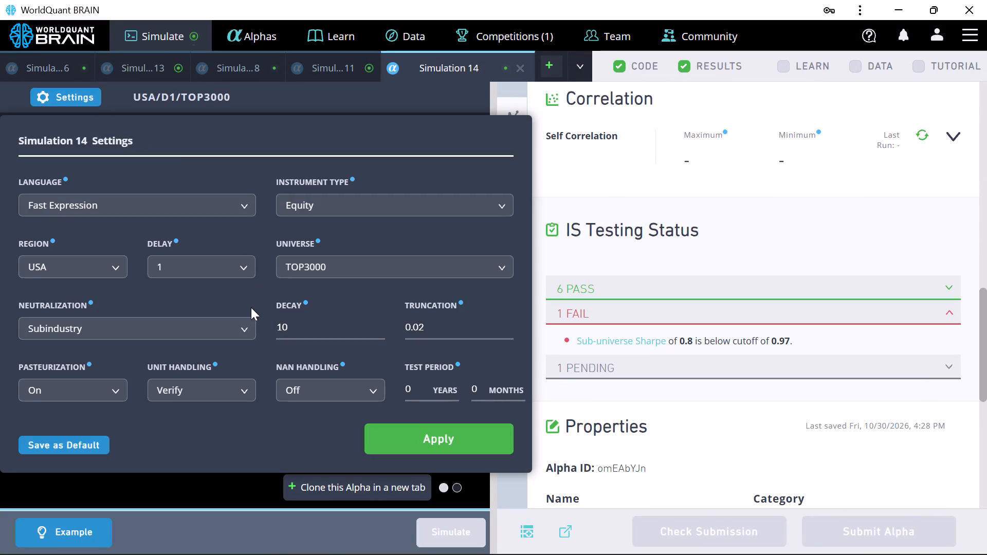
{"action": "left_click", "coordinate": [244, 325]}
{"action": "left_click", "coordinate": [236, 419]}
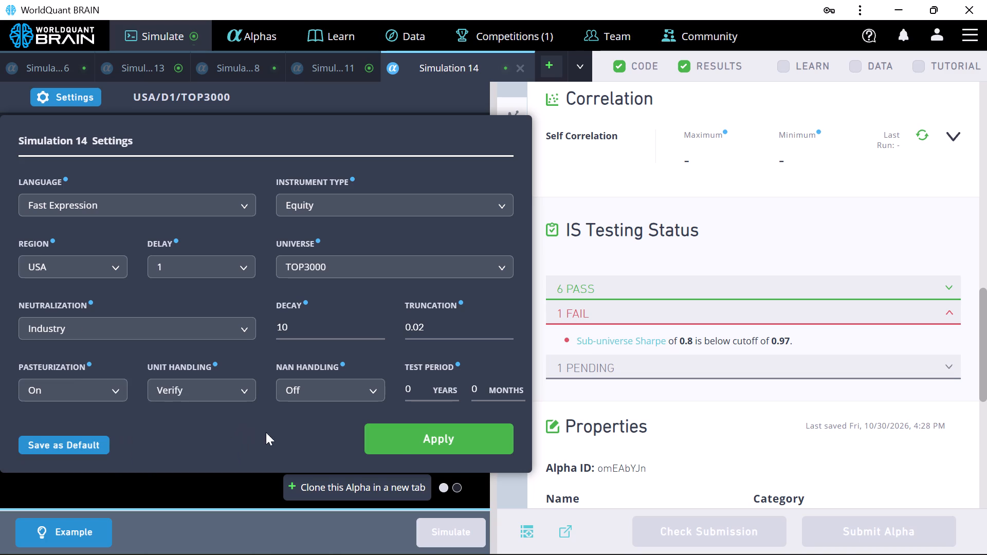
{"action": "left_click", "coordinate": [406, 443]}
{"action": "left_click", "coordinate": [443, 526]}
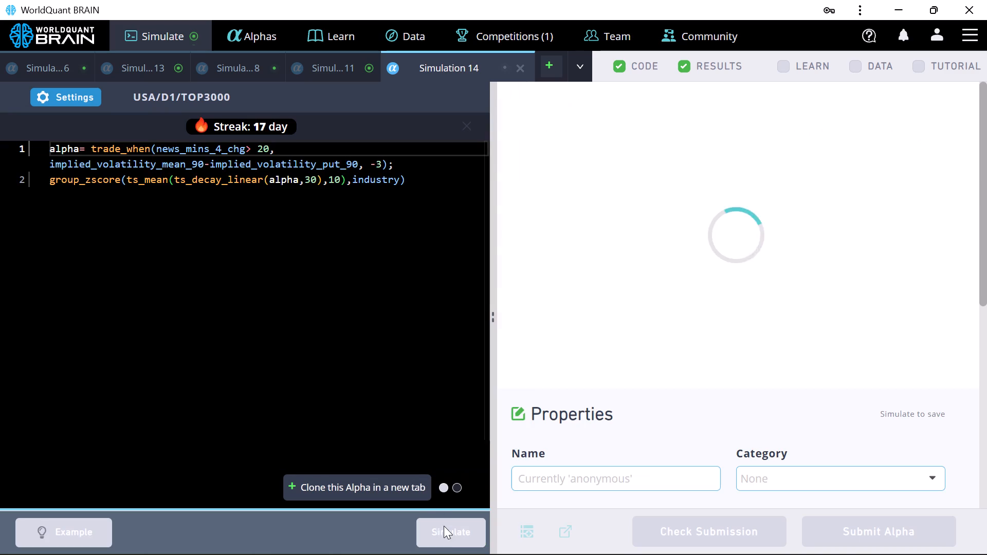